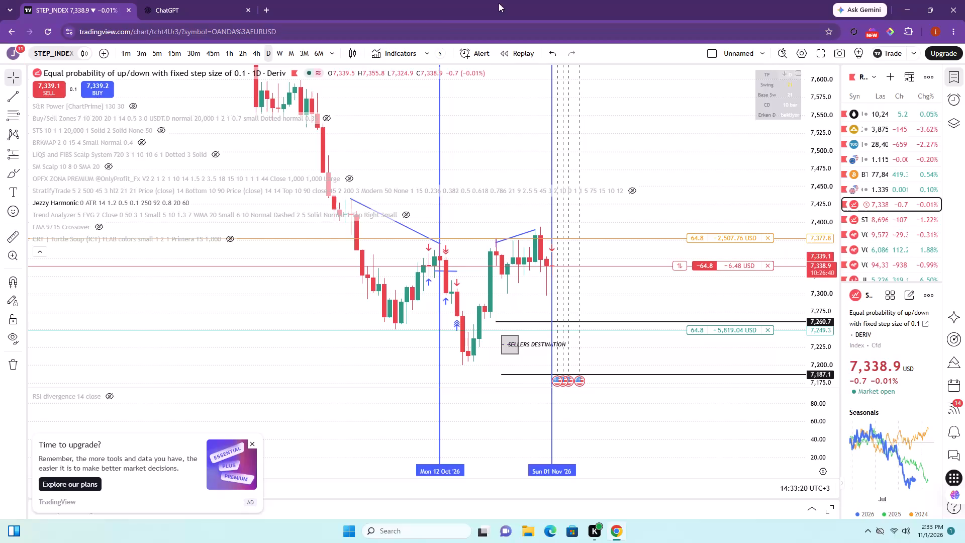
Switch the chart to the 4-hour timeframe and swap the Jezzy Harmonic indicator for EMA 9/15 Crossover.
click(255, 50)
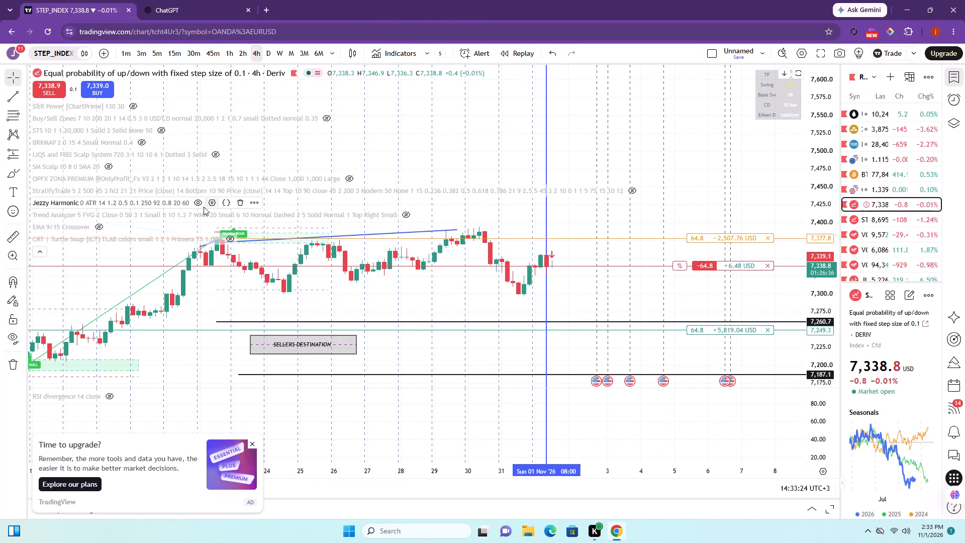
click(199, 201)
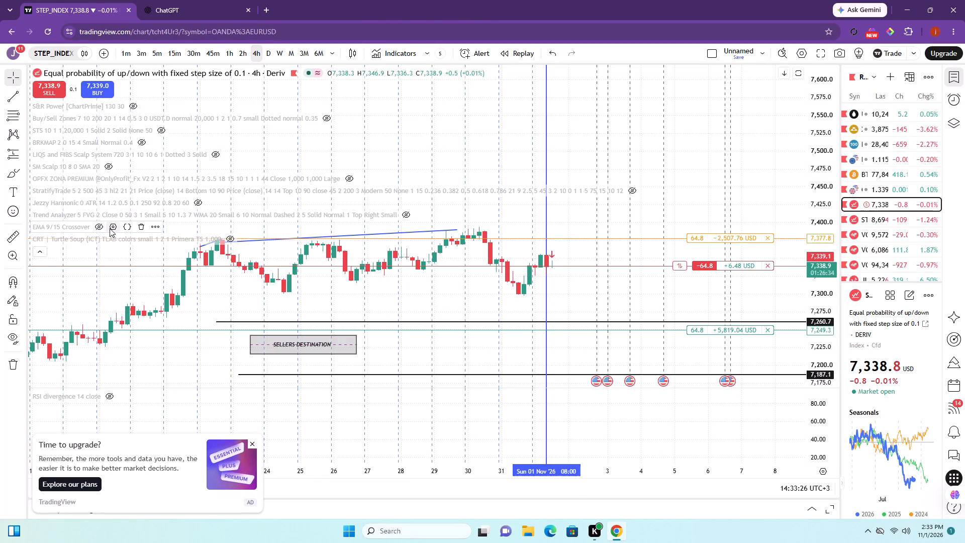
click(95, 224)
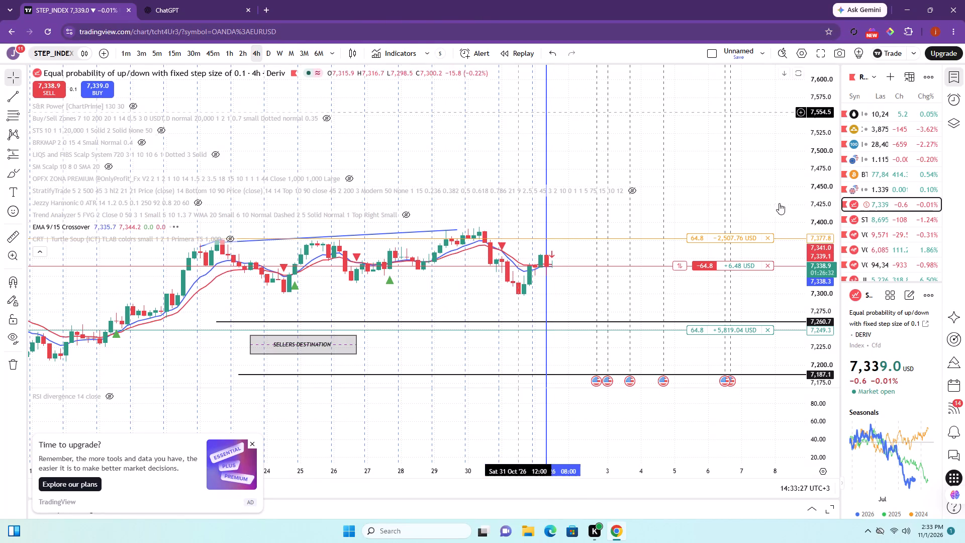
Draw a horizontal trend line at about 7,334.7 from 28 Oct to 31 Oct 20:00, below the recent candles.
drag(823, 365, 822, 270)
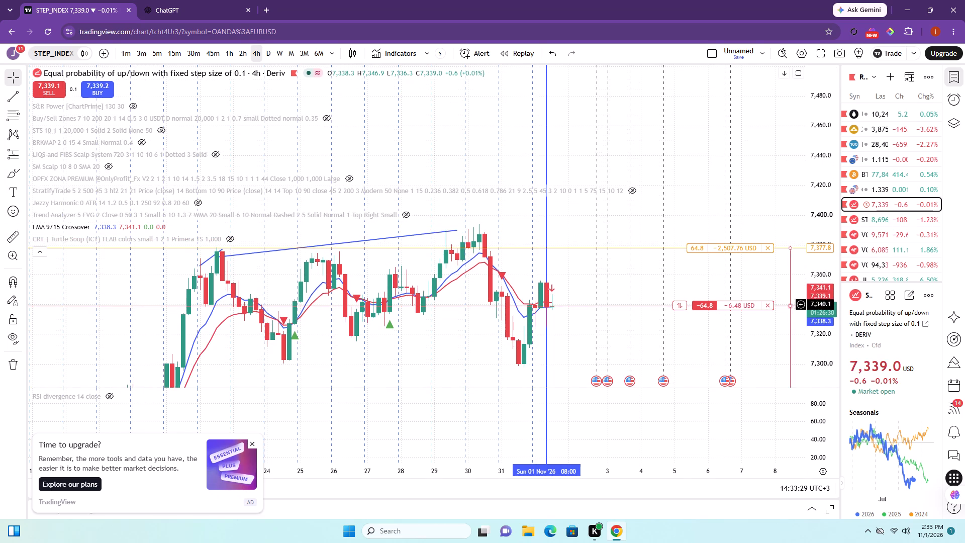
drag(648, 287, 681, 210)
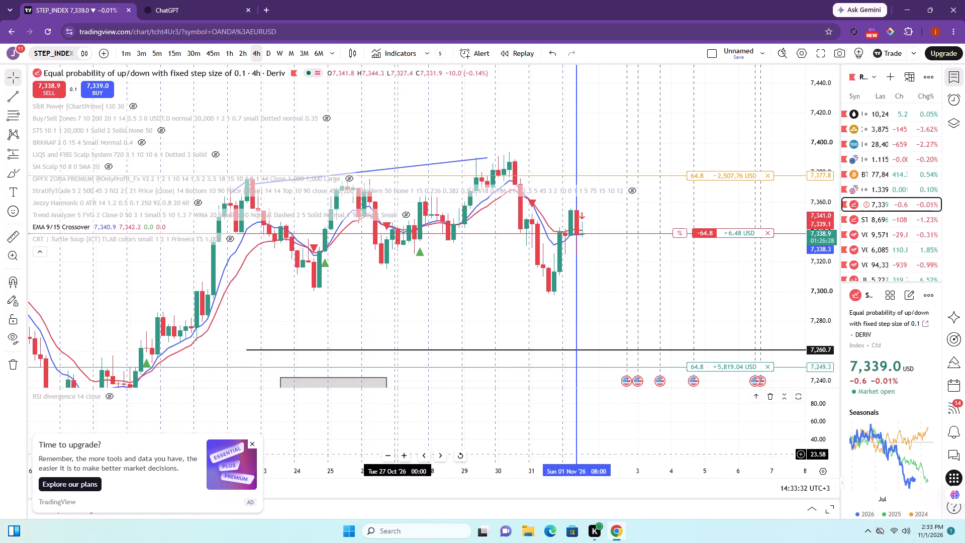
double_click(392, 455)
drag(599, 274, 608, 309)
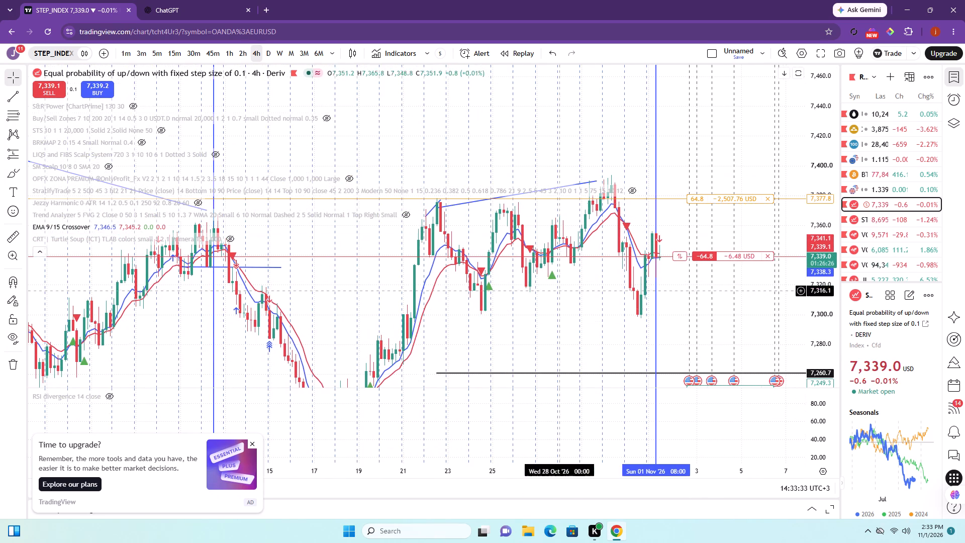
click(15, 101)
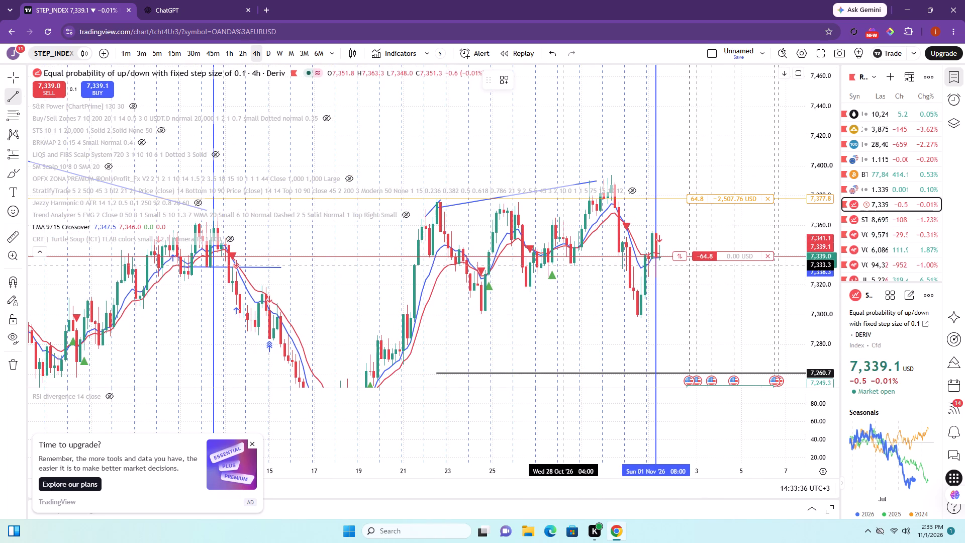
click(560, 263)
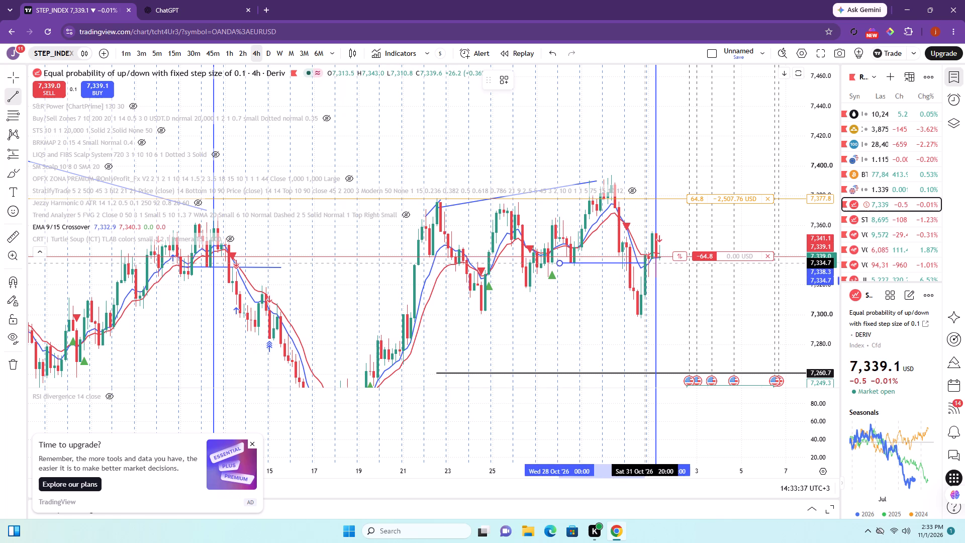
click(645, 263)
Swap EMA 9/15 Crossover for the OPFX ZONA PREMIUM indicator and examine its zones on the 2-hour and 1-hour timeframes.
drag(696, 229, 664, 222)
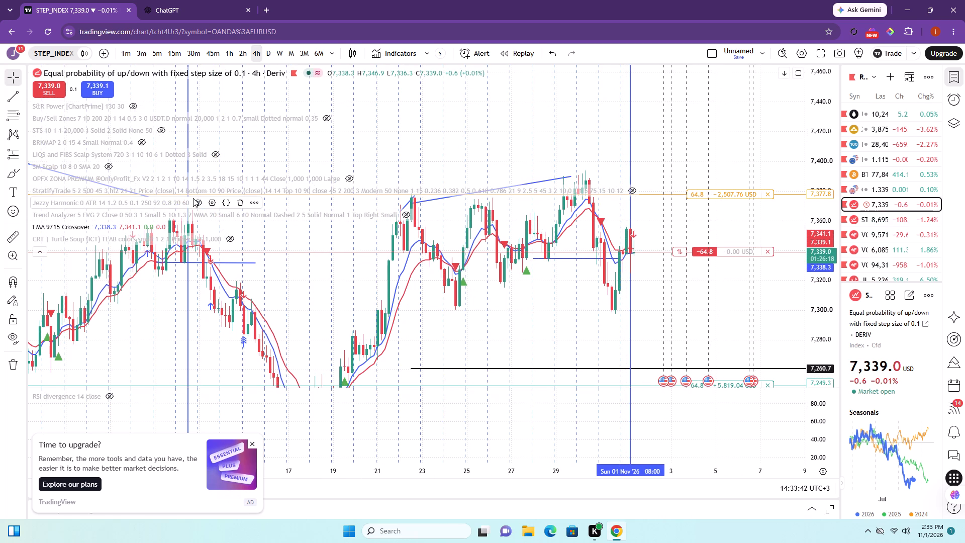
click(98, 226)
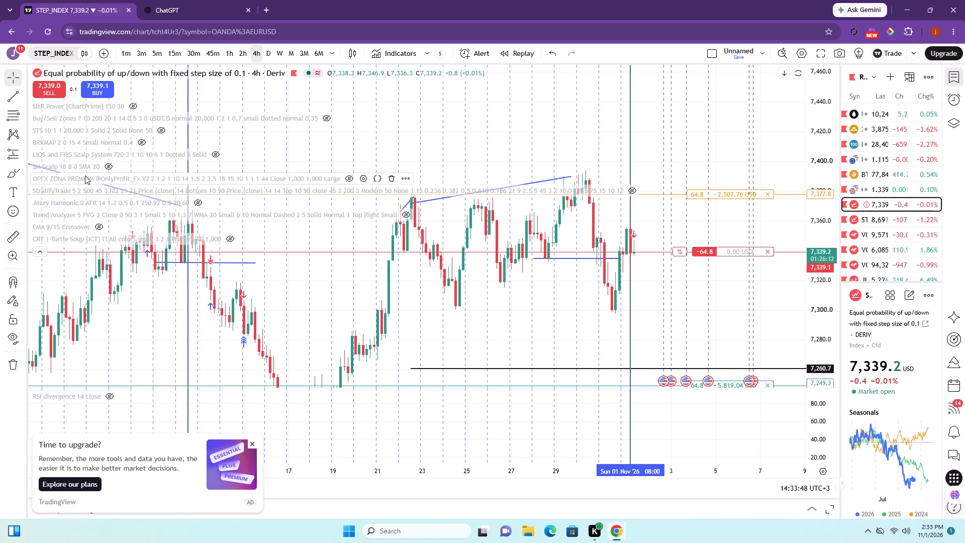
click(345, 175)
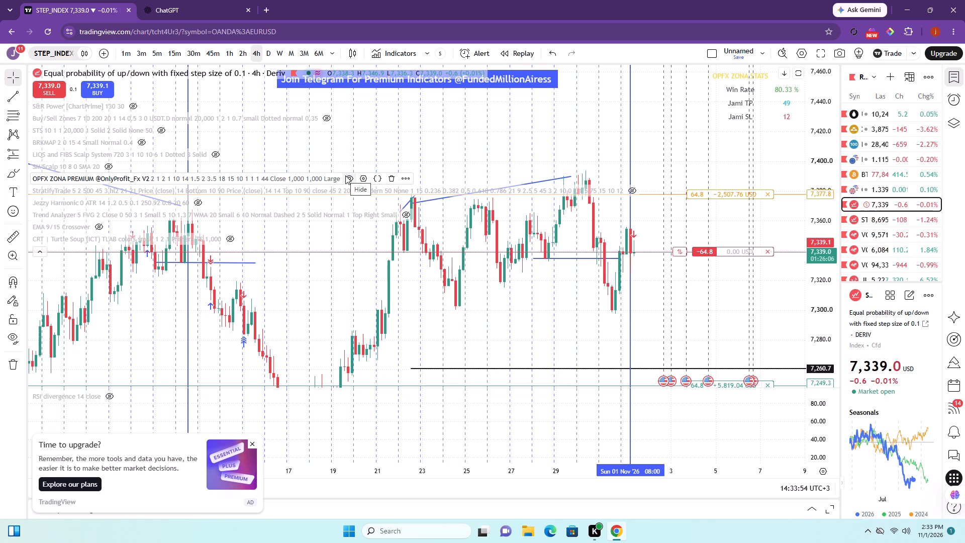
click(239, 51)
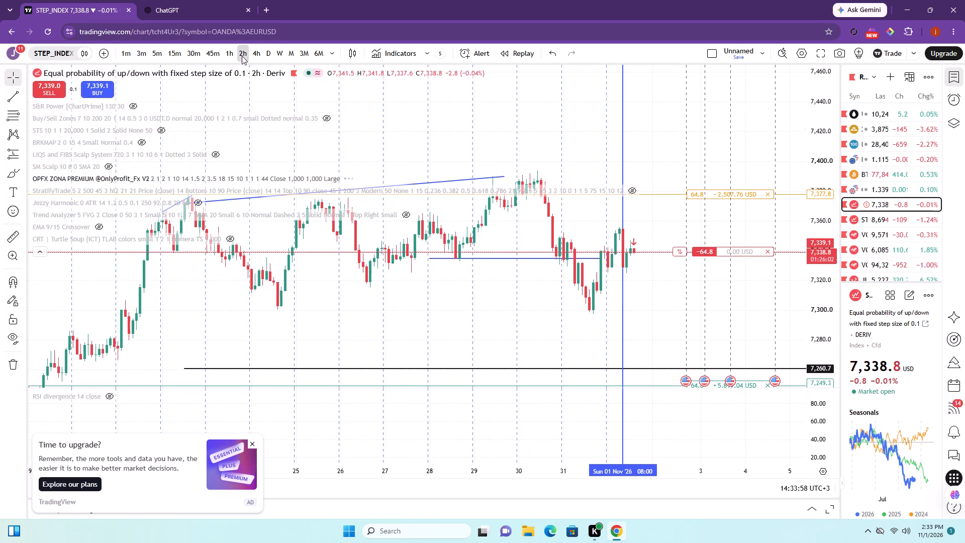
click(231, 53)
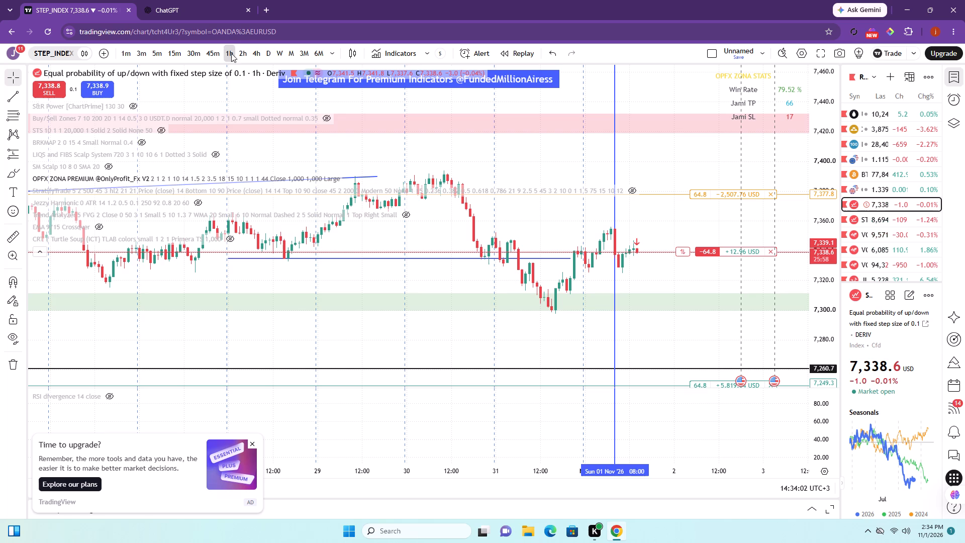
drag(250, 145, 591, 153)
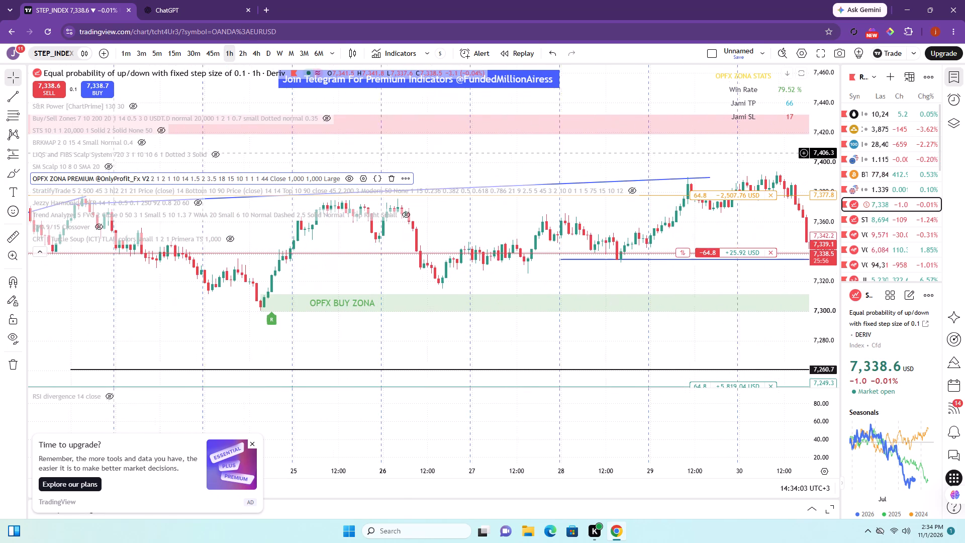
Swap OPFX ZONA PREMIUM for the LIQS and FIBS Scalp System indicator and examine its structure on the 1-hour and 4-hour timeframes.
click(350, 178)
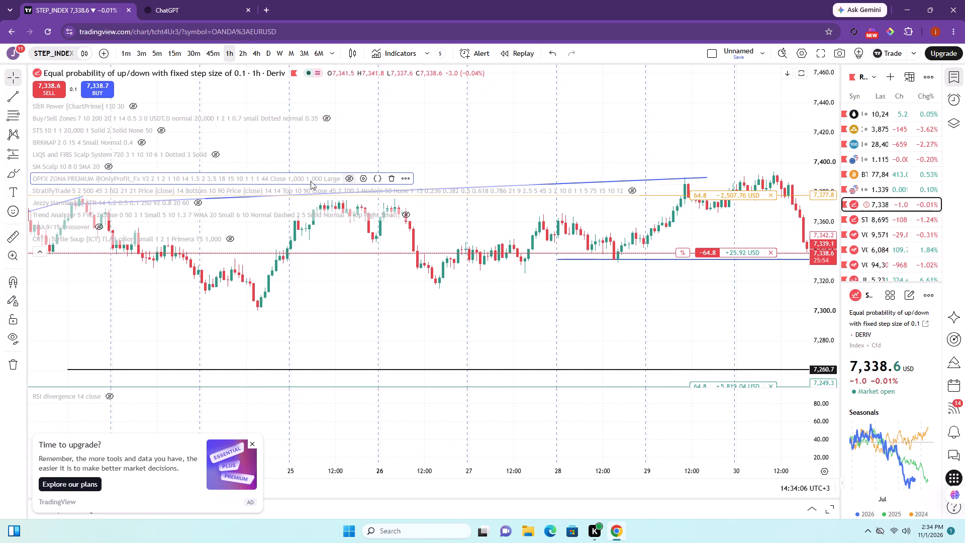
click(214, 153)
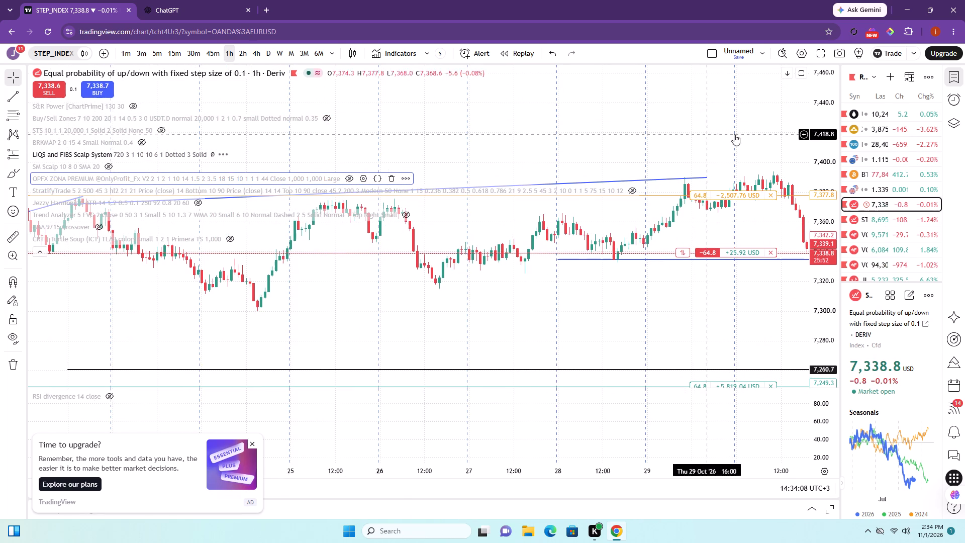
drag(753, 132, 556, 139)
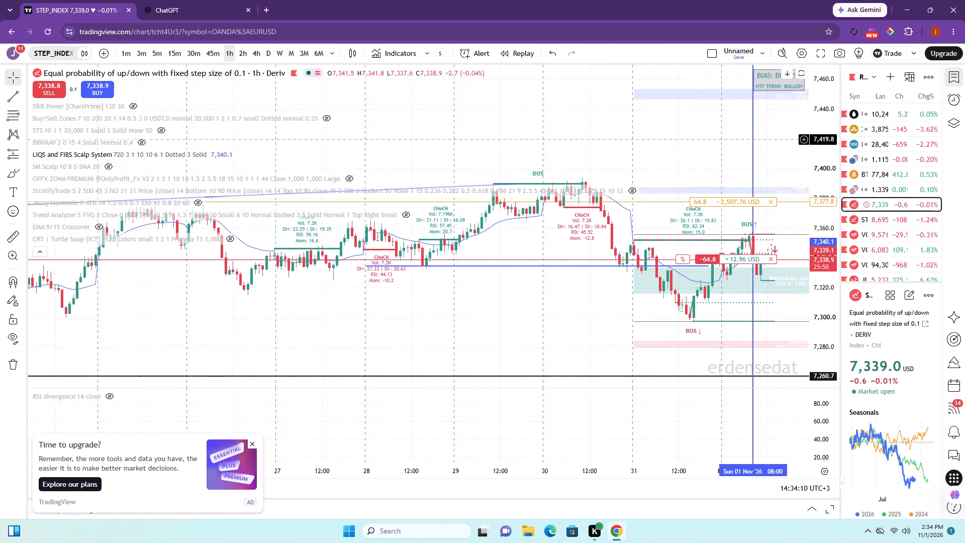
click(556, 53)
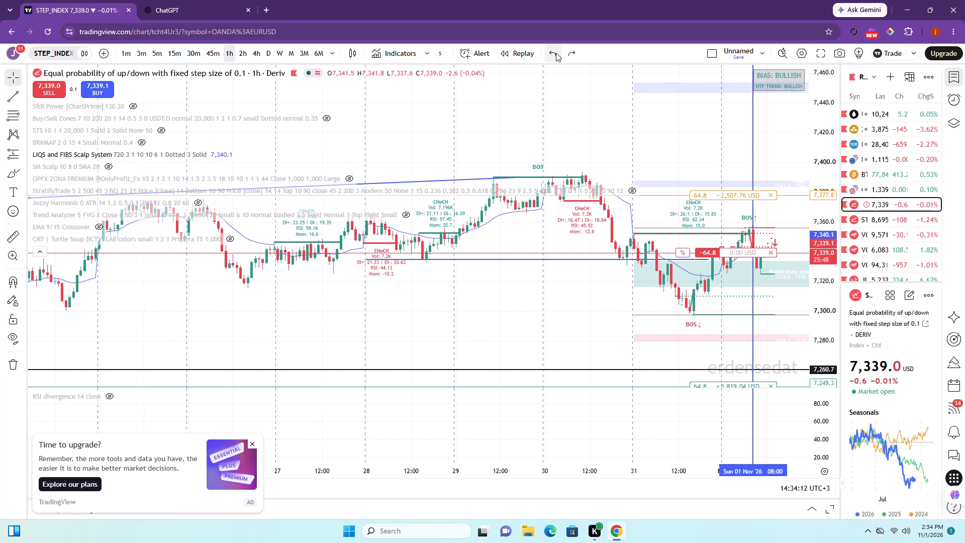
click(256, 55)
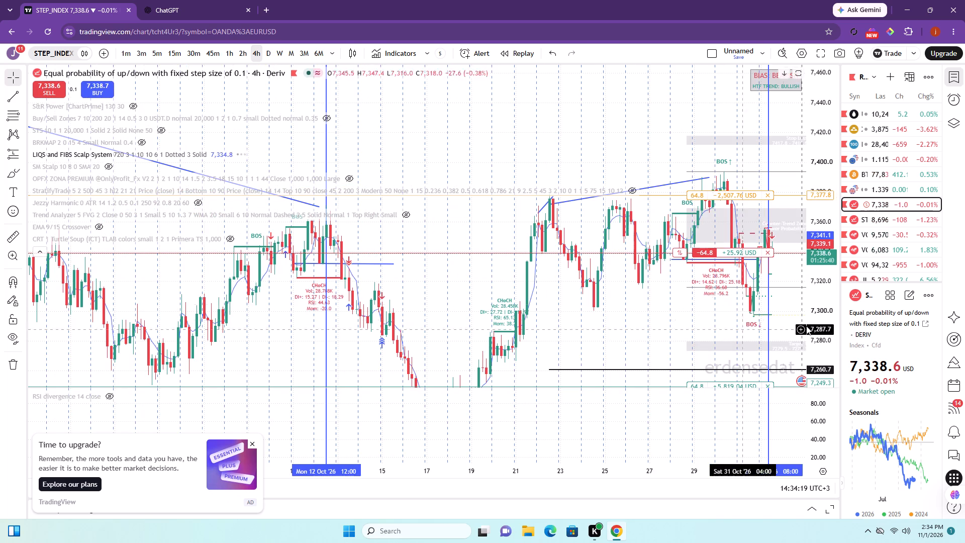
drag(776, 326, 623, 320)
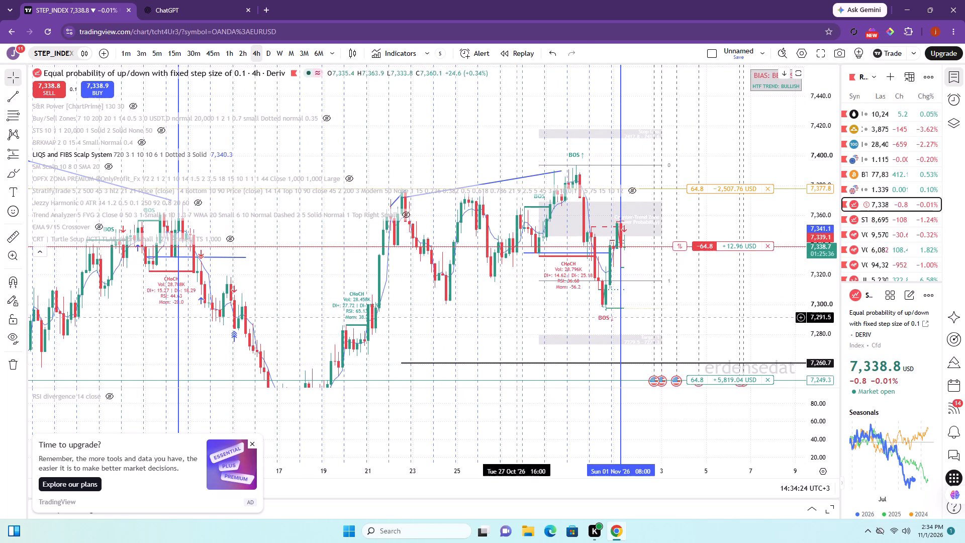
drag(453, 330, 553, 296)
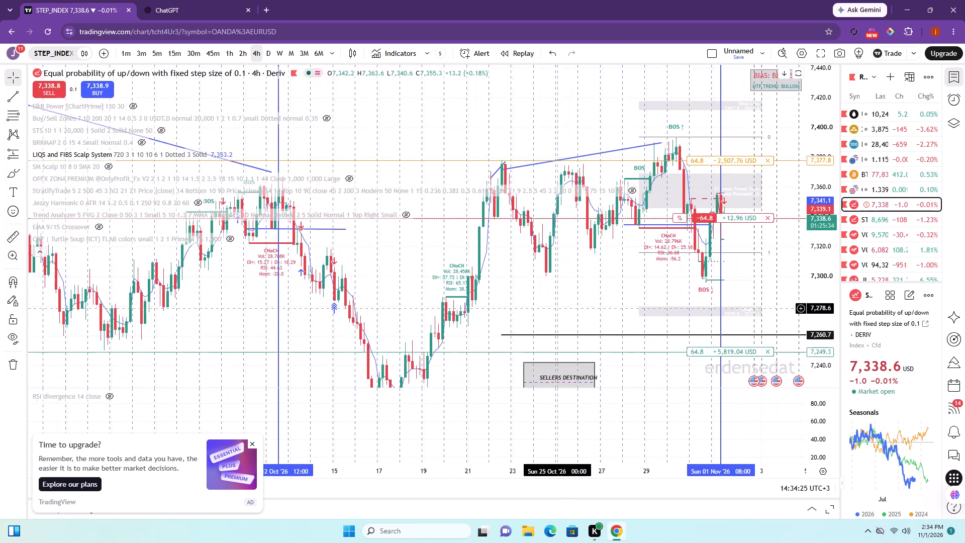
drag(553, 296, 524, 300)
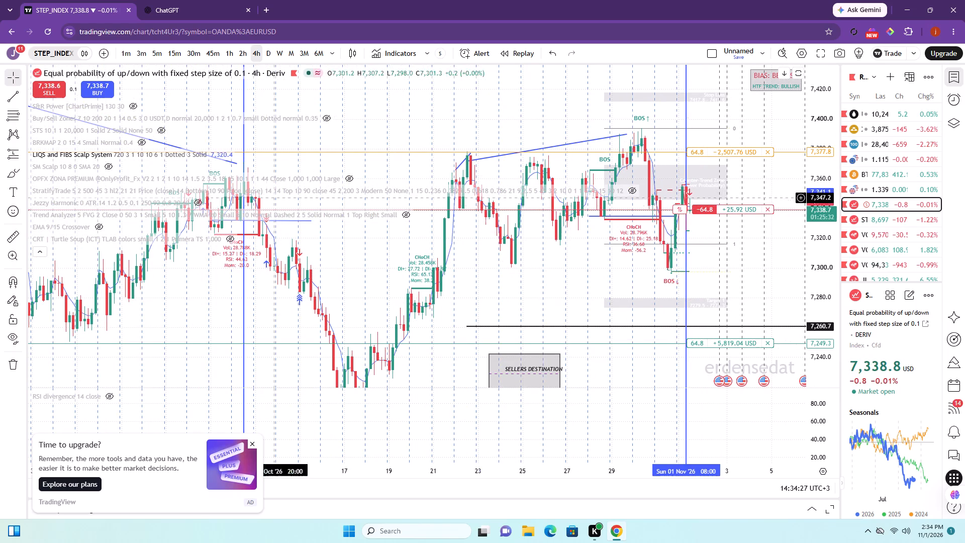
Hide the LIQS and FIBS Scalp System, show Jezzy Harmonic again, and inspect its patterns on the 4-hour chart.
click(215, 154)
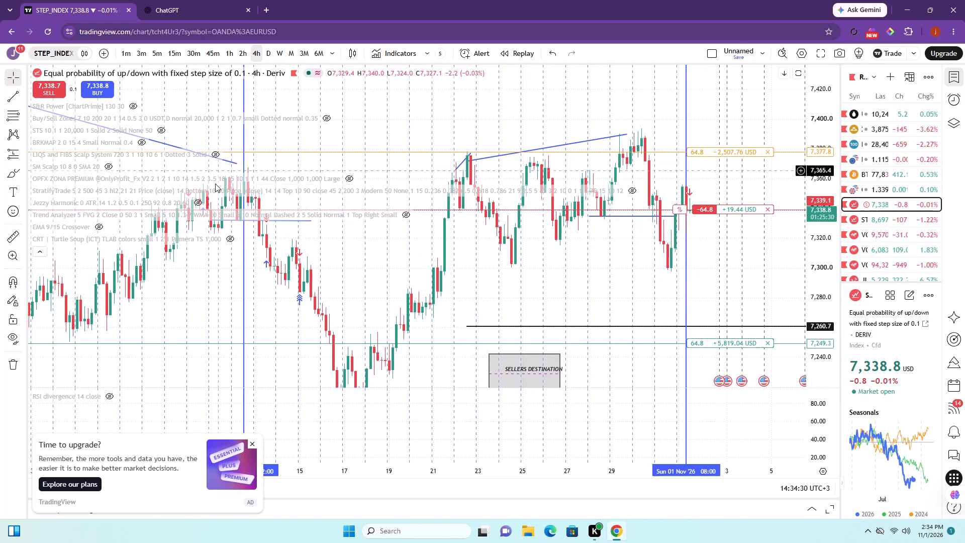
click(195, 206)
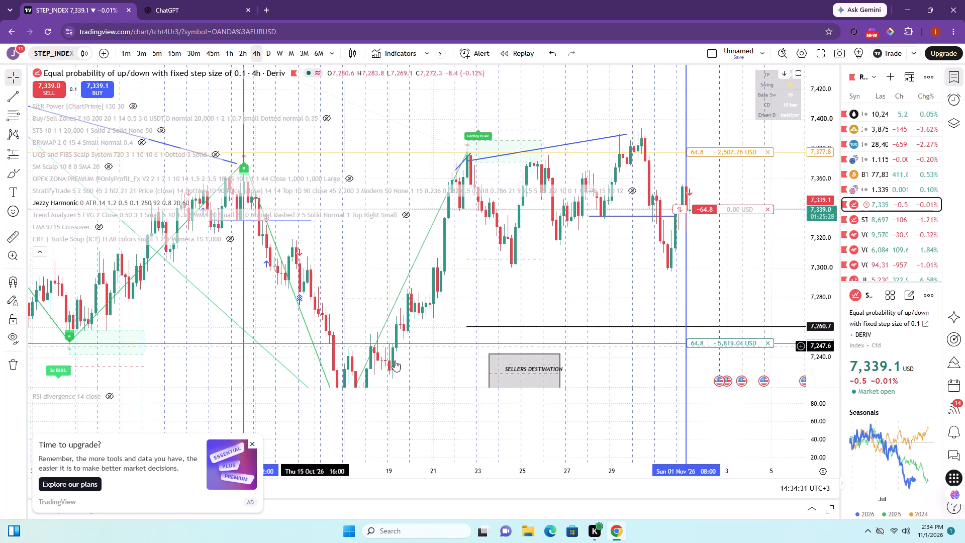
drag(492, 307, 544, 198)
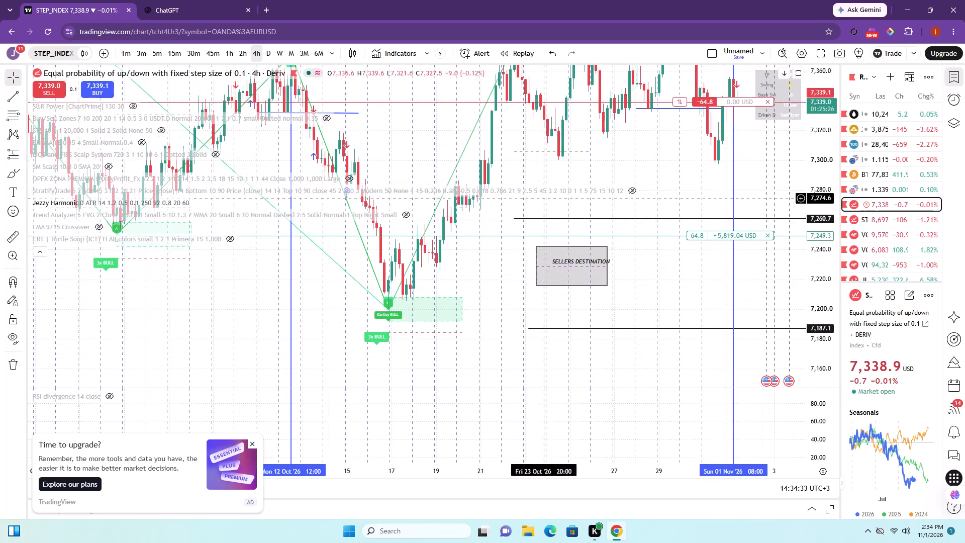
drag(834, 336, 823, 274)
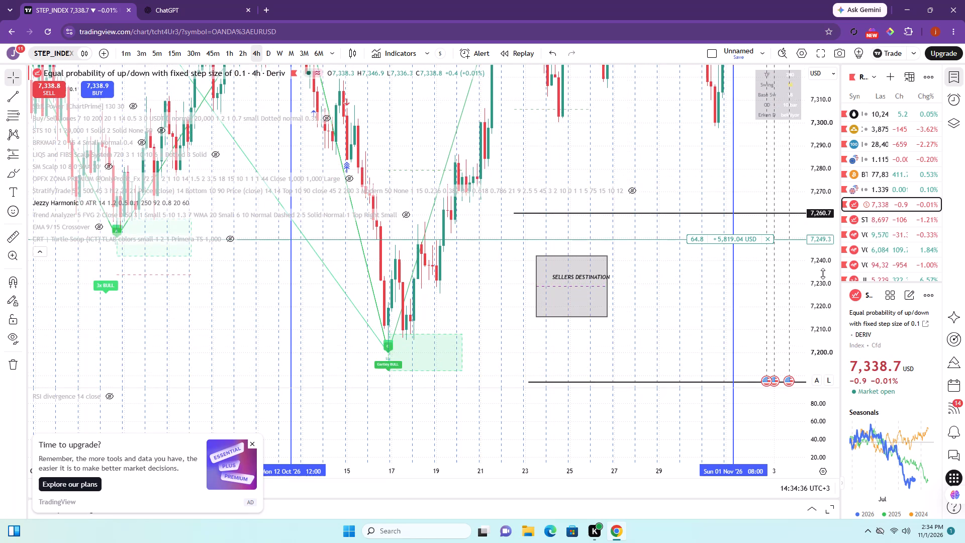
drag(823, 274, 839, 328)
drag(673, 172, 706, 309)
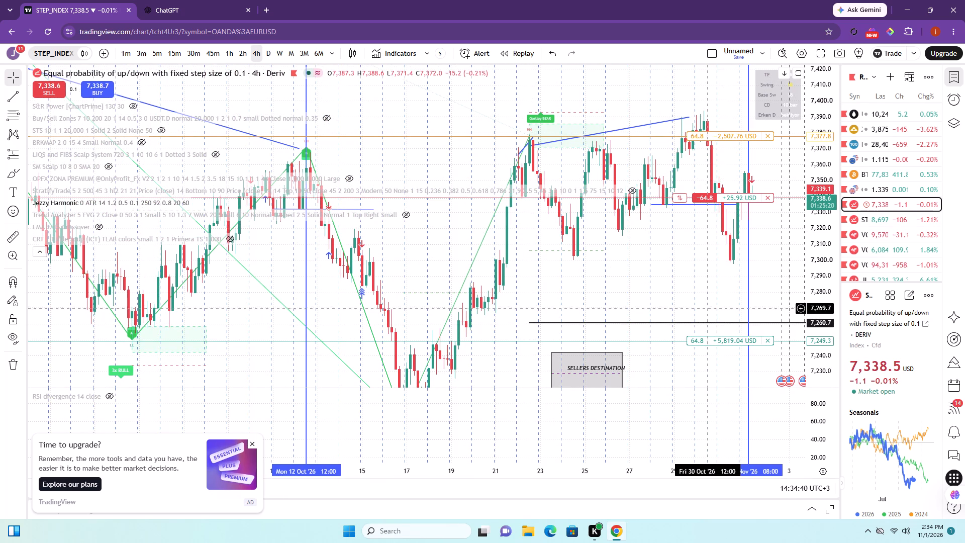
Switch to the 1-hour timeframe and examine the Jezzy Harmonic patterns around the recent highs and lows.
click(235, 51)
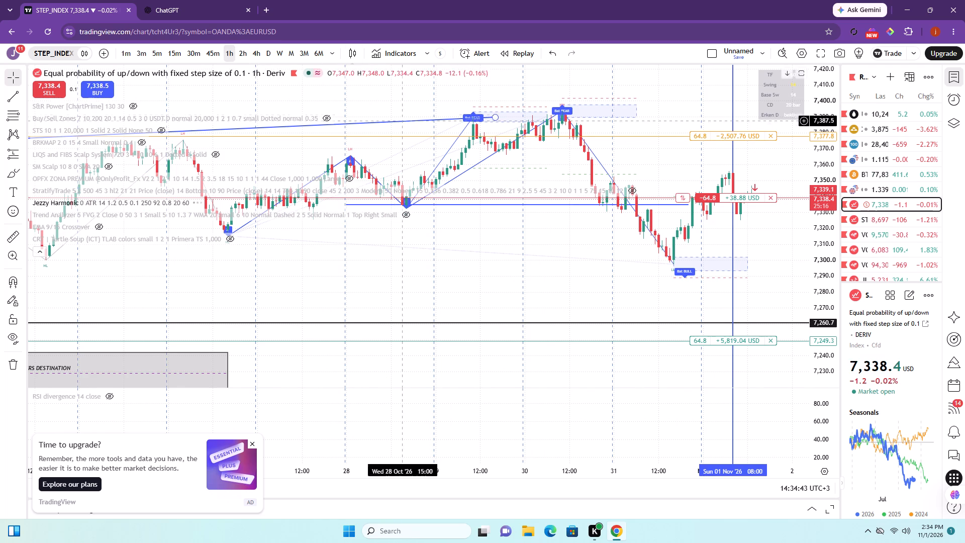
drag(826, 328, 831, 236)
drag(808, 259, 816, 333)
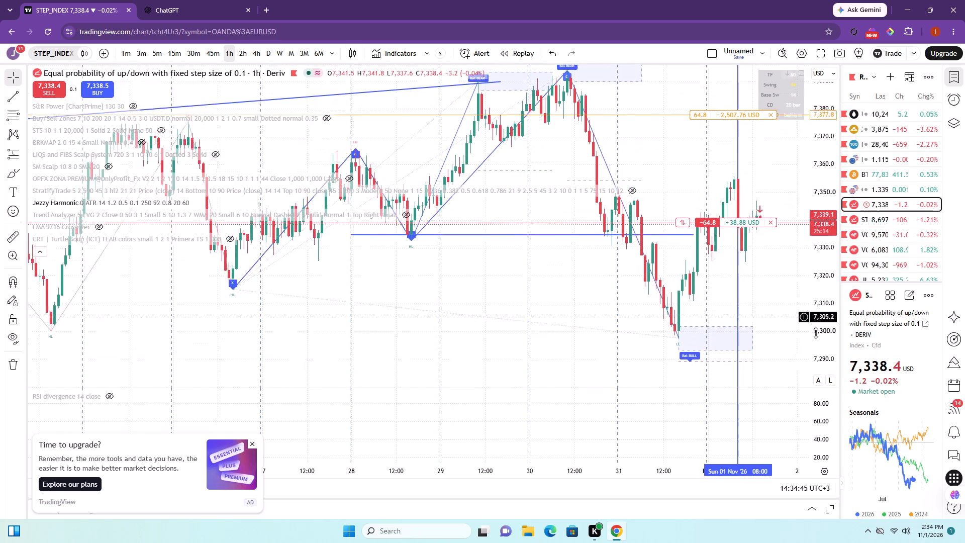
drag(816, 333, 821, 357)
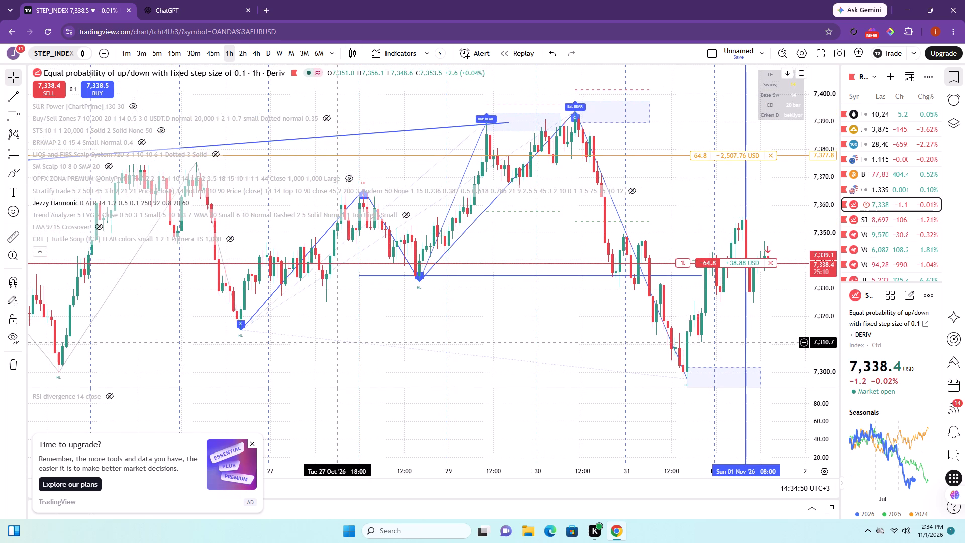
On the 30-minute timeframe, draw a rectangle zone from about 7,347.1 to 7,339.7, spanning 1 Nov 07:00 to 2 Nov 06:30.
click(197, 55)
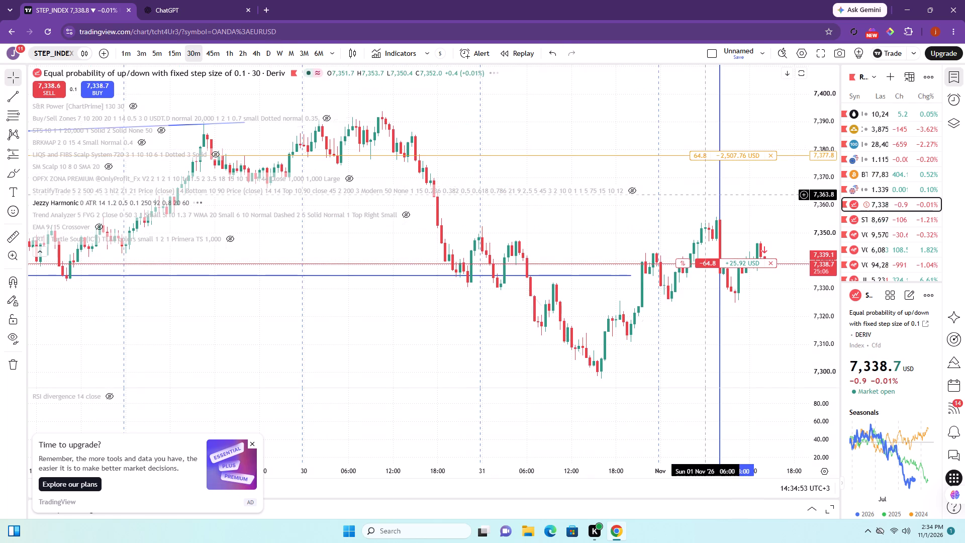
drag(817, 356, 812, 318)
drag(805, 336, 629, 262)
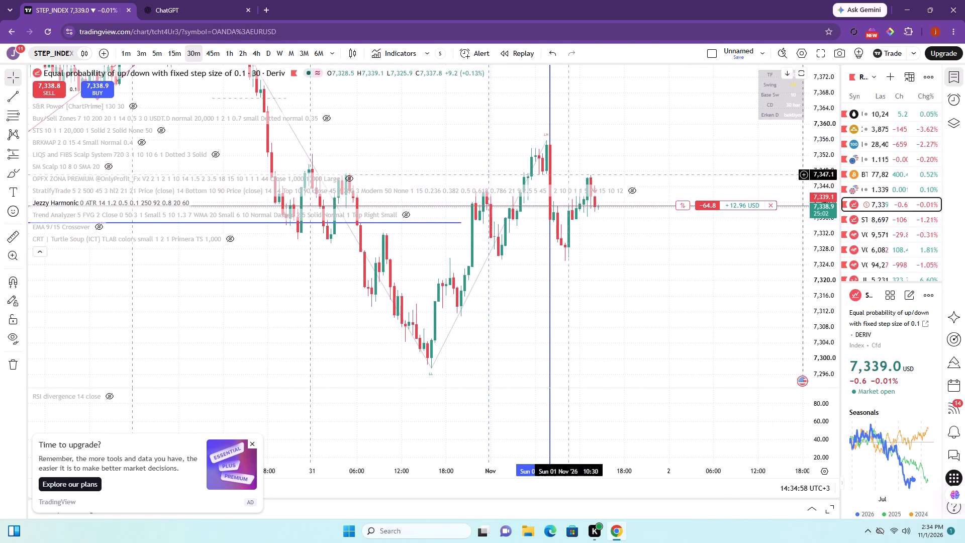
double_click(10, 173)
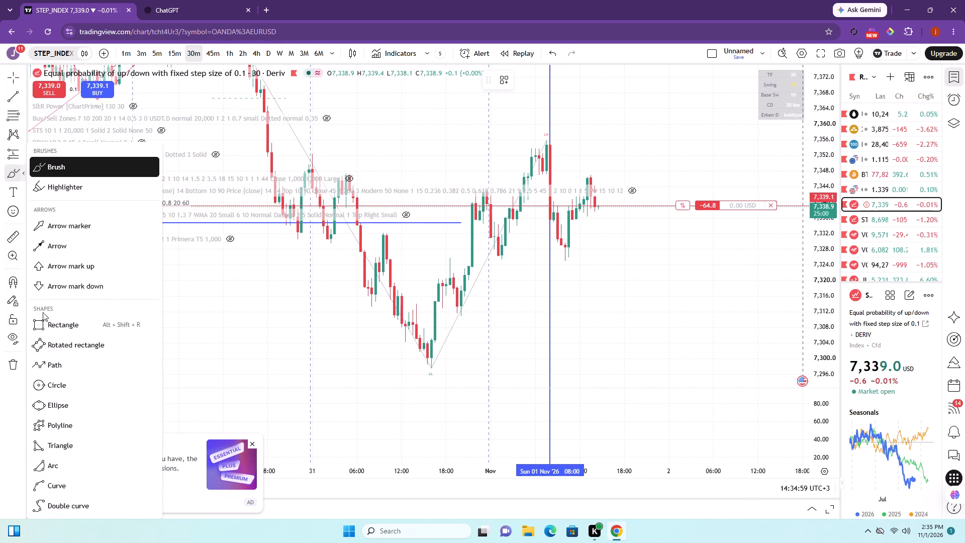
click(43, 324)
click(542, 174)
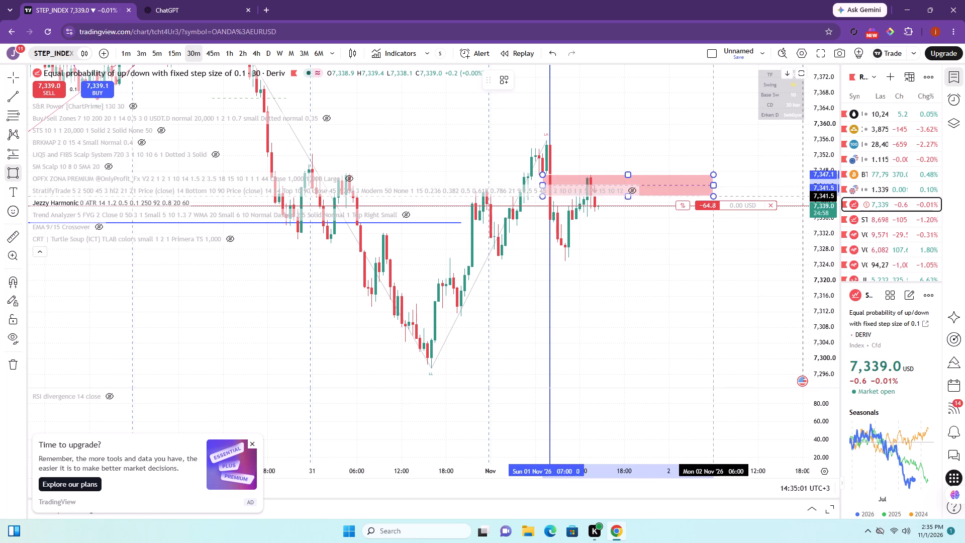
click(718, 203)
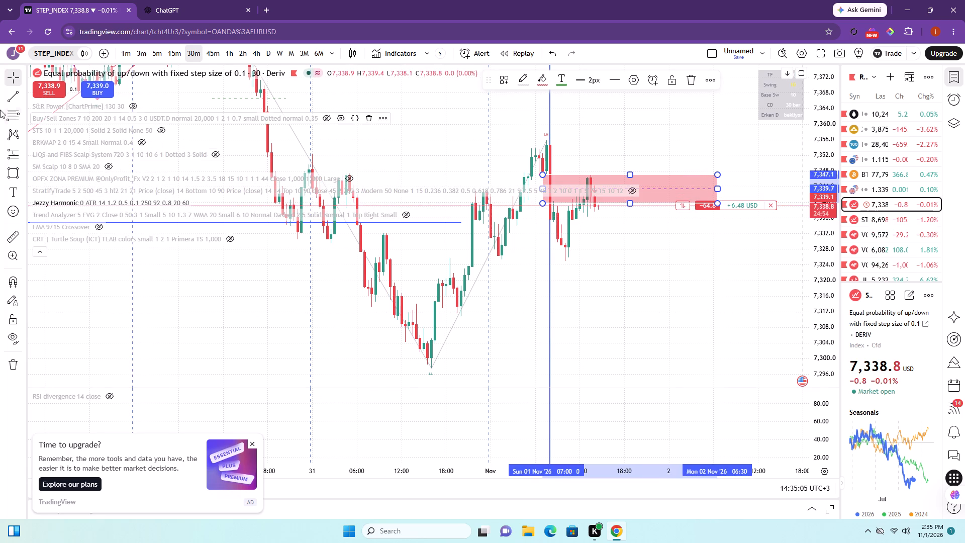
Add a black text label reading "LH 30 MINS" above the recent swing high beside the rectangle zone.
click(14, 189)
click(537, 124)
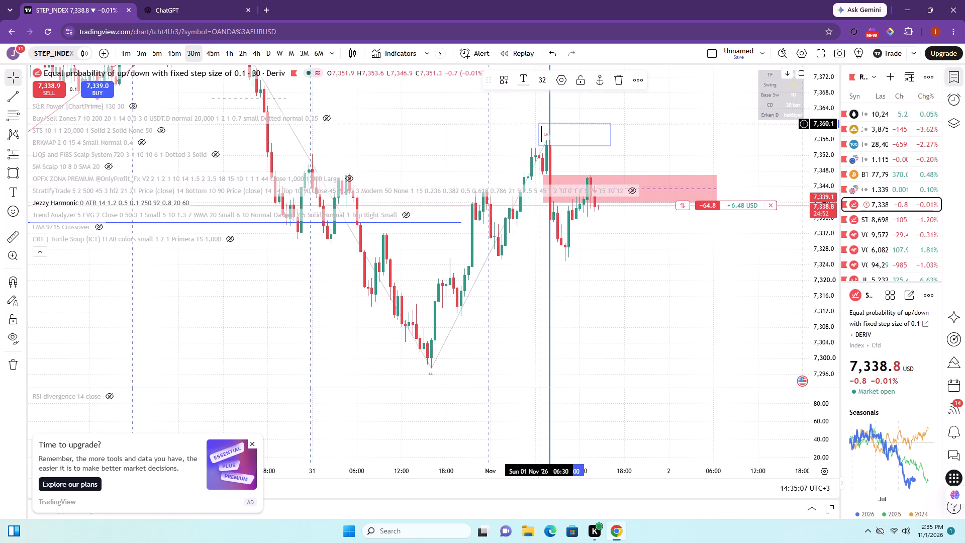
text(lh)
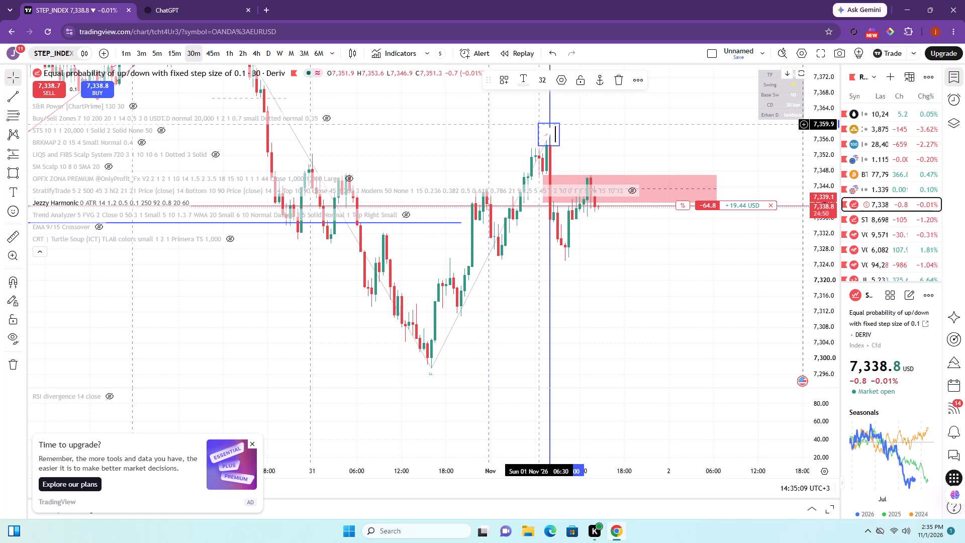
click(528, 78)
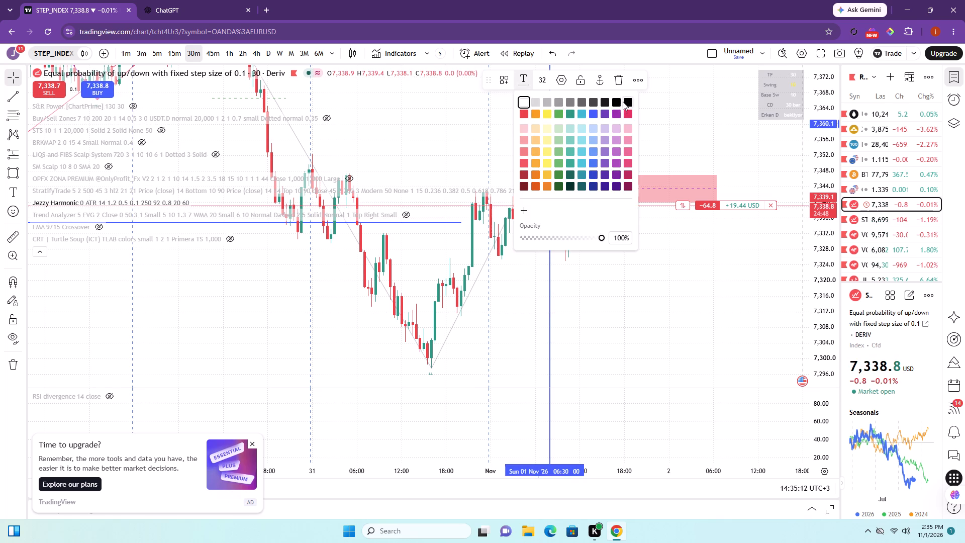
click(624, 102)
key(BackSpace)
key(BackSpace)
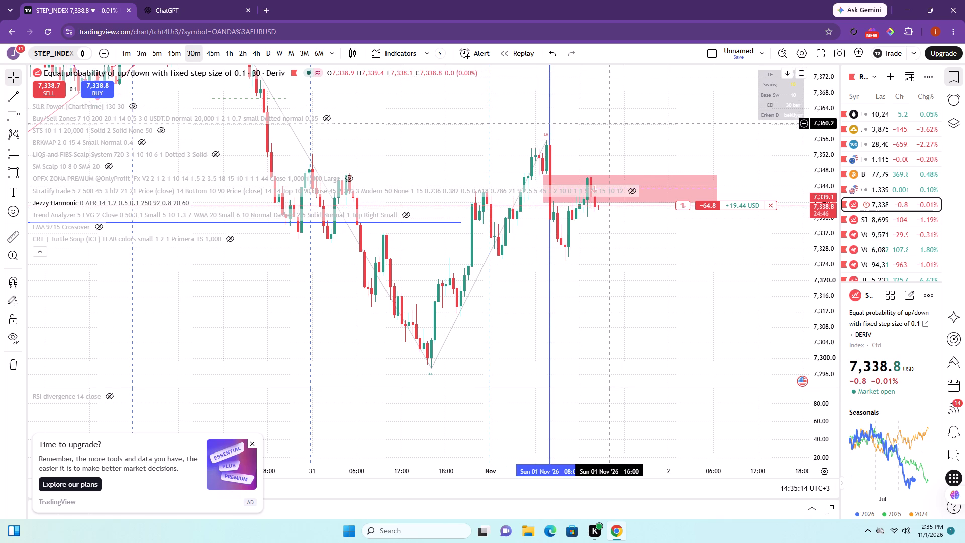
click(14, 189)
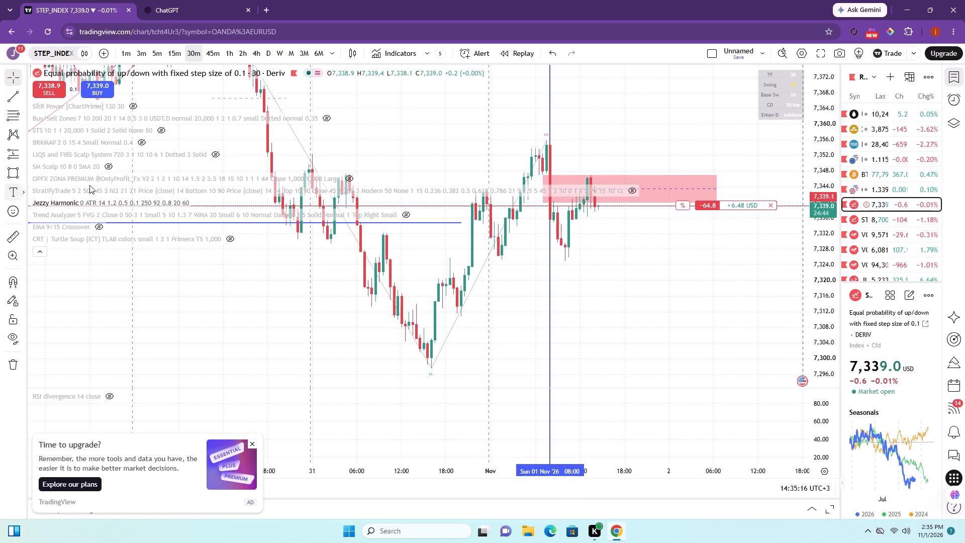
click(524, 130)
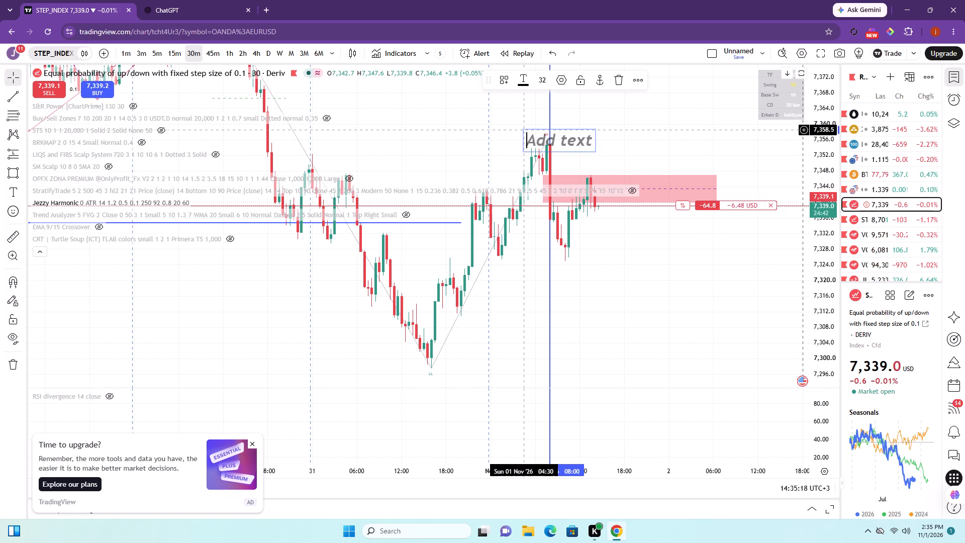
text(LH 30)
key(space)
text(MINS)
click(717, 134)
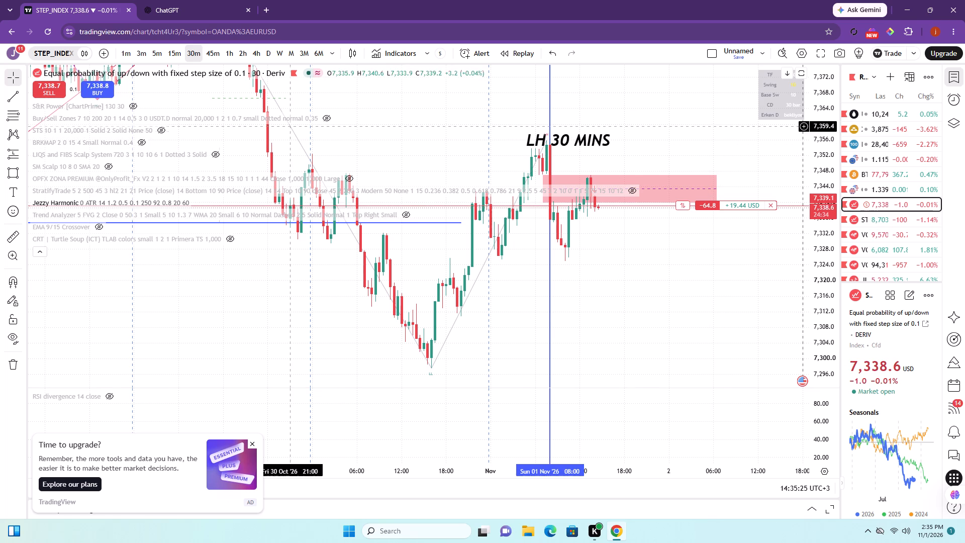
Hide Jezzy Harmonic and briefly show StratifyTrade to review its signals on the 30-minute chart.
click(198, 200)
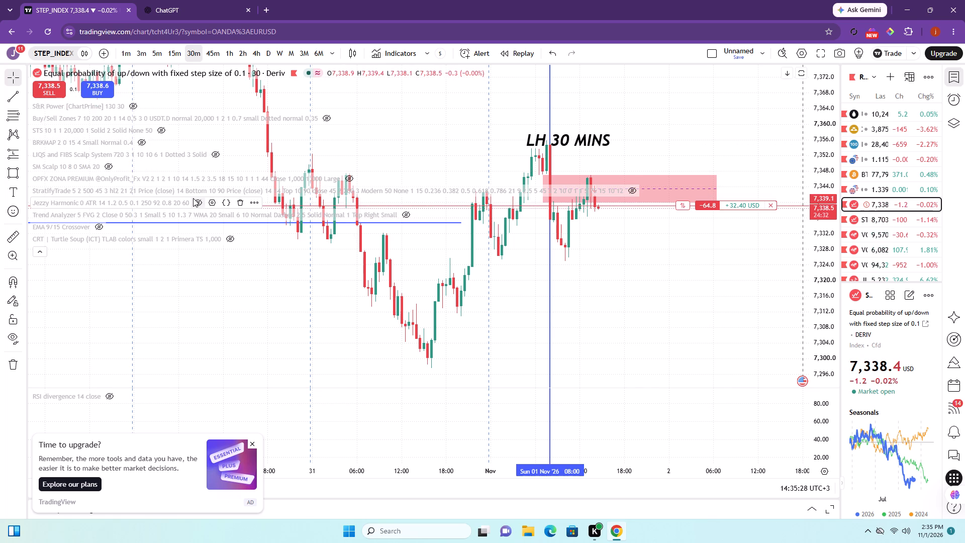
click(632, 191)
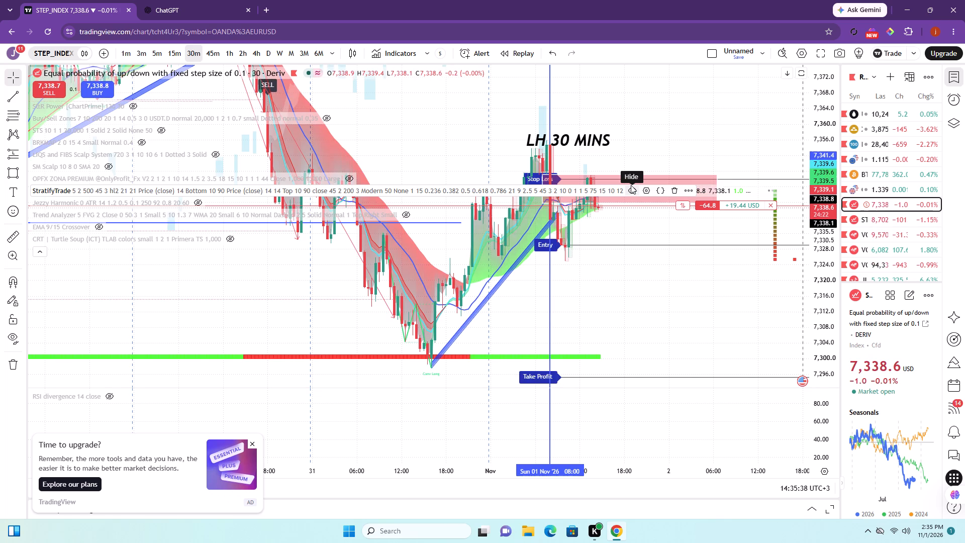
click(631, 185)
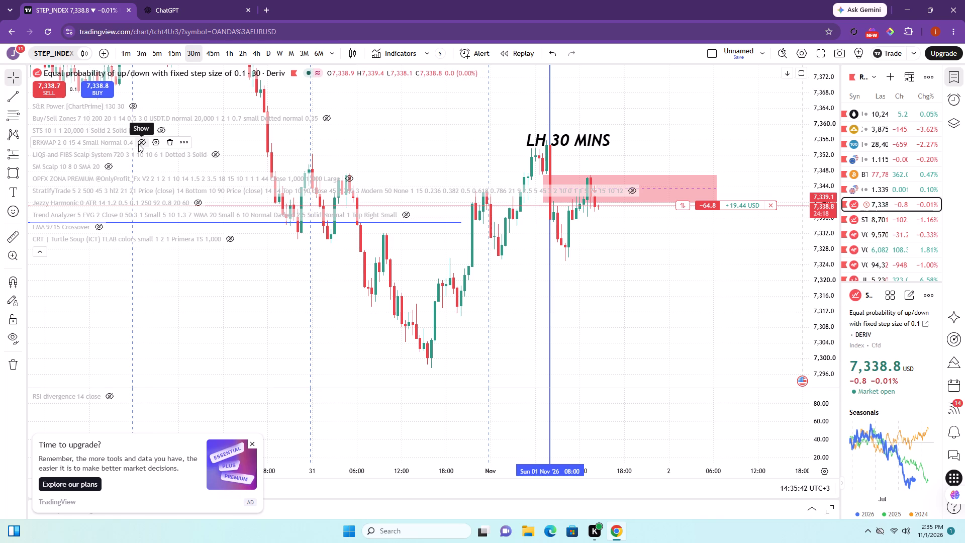
Show BRKMAP, compare its breakout zones on the 30-minute, 45-minute, 1-hour, 2-hour and 4-hour timeframes, and hide it again.
click(138, 144)
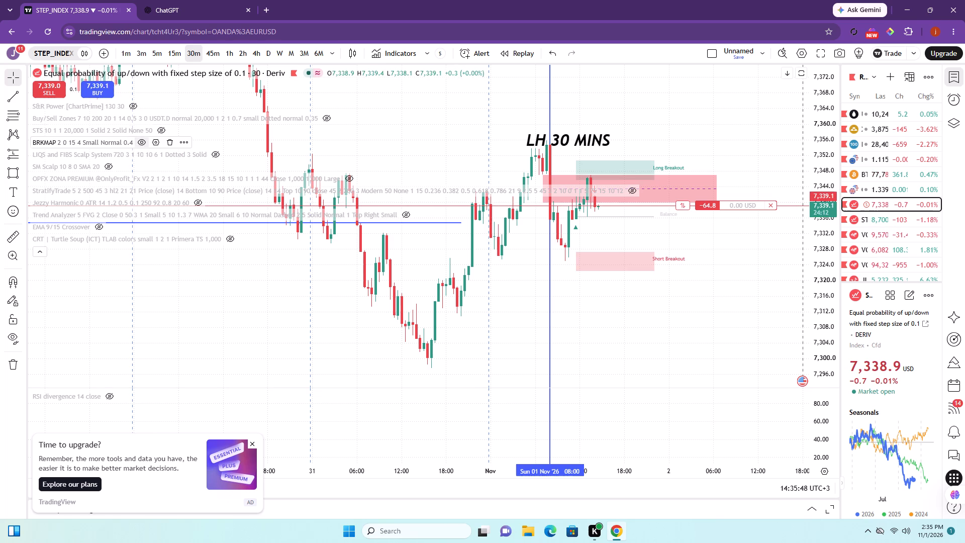
click(222, 50)
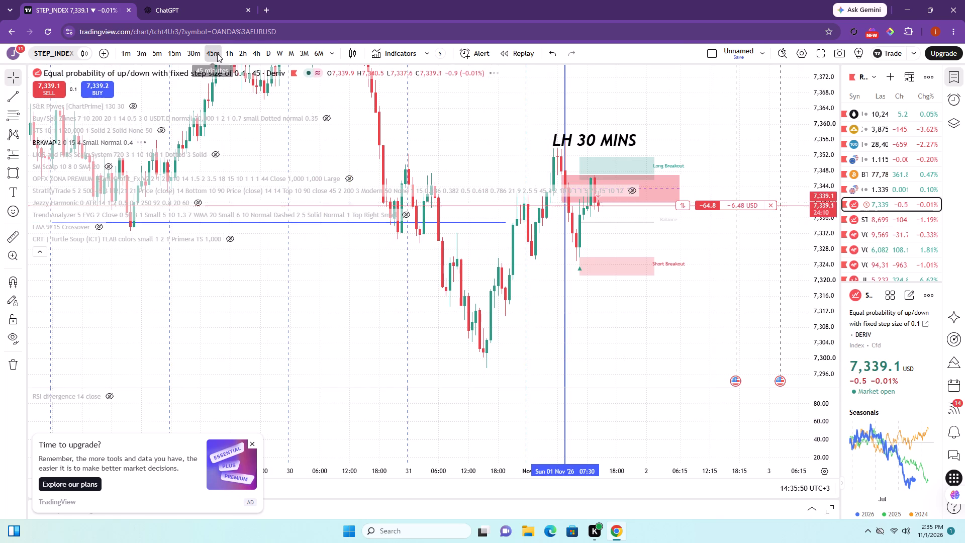
click(228, 56)
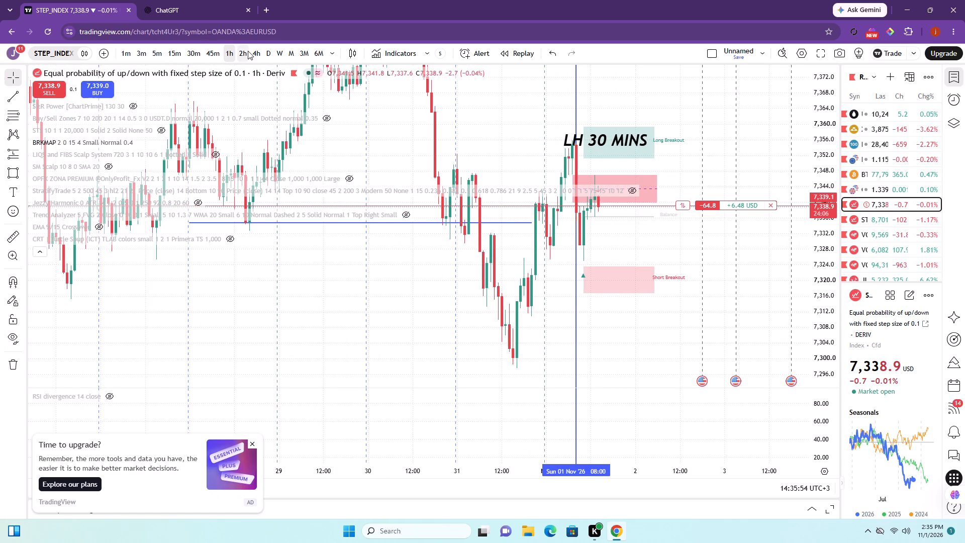
click(247, 55)
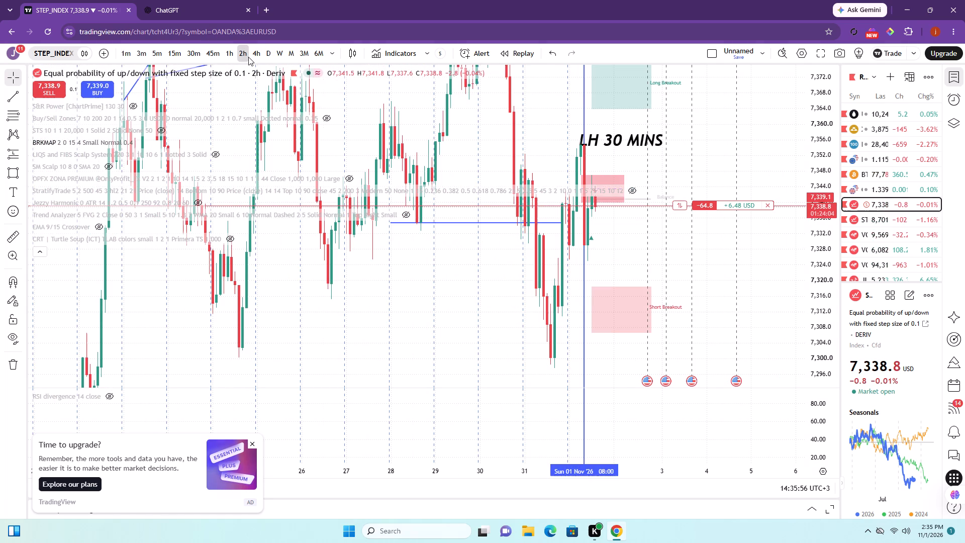
click(254, 54)
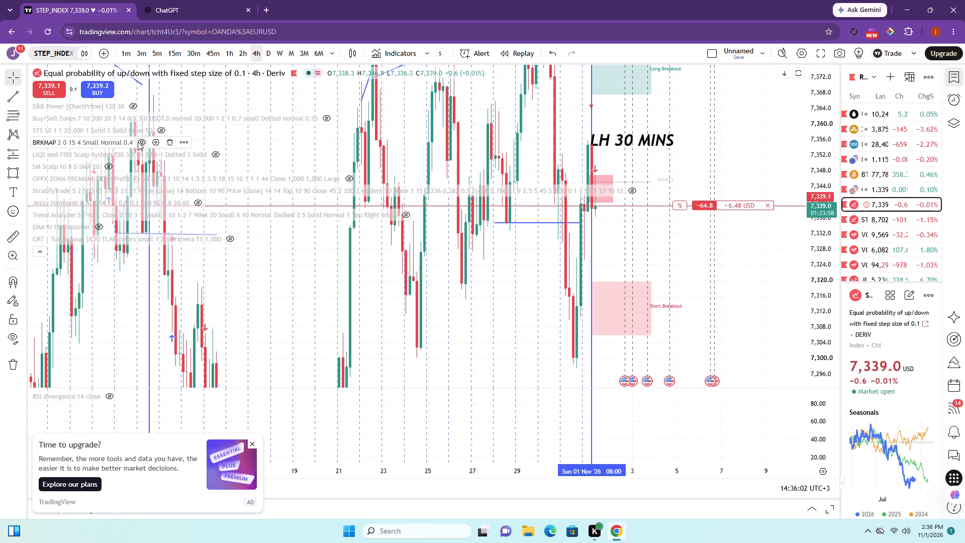
click(138, 142)
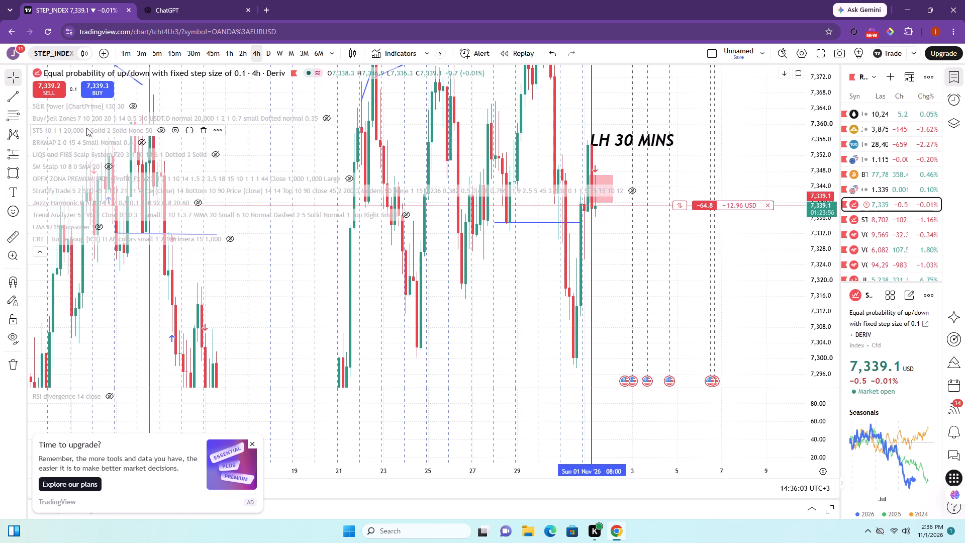
Show the S&R Power [ChartPrime] indicator and inspect its support and resistance zones on the Step Index 4-hour chart.
click(131, 104)
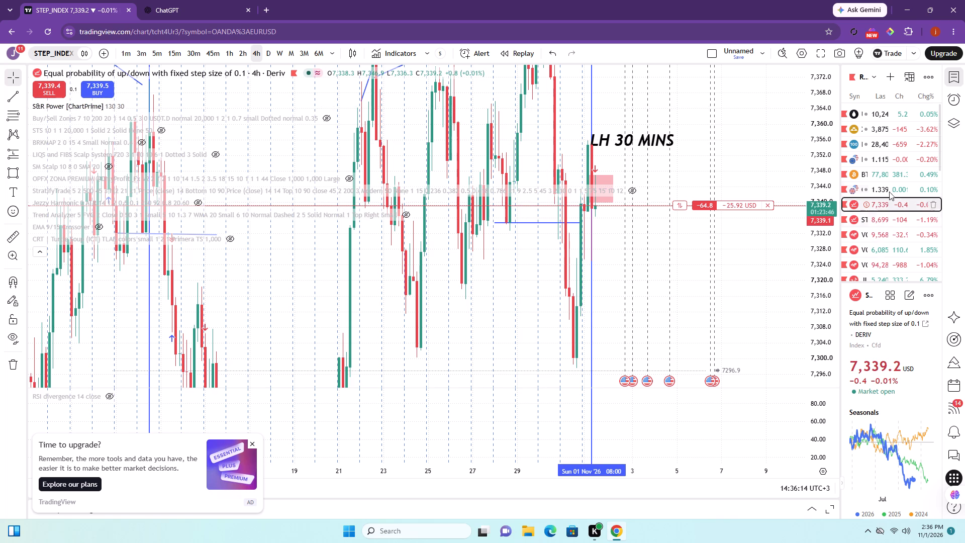
drag(831, 114, 576, 107)
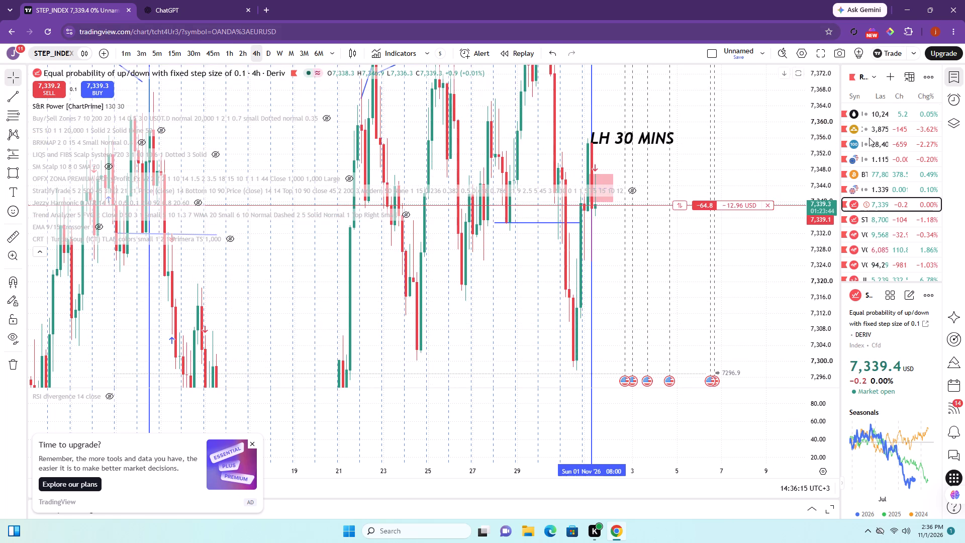
drag(824, 80, 806, 266)
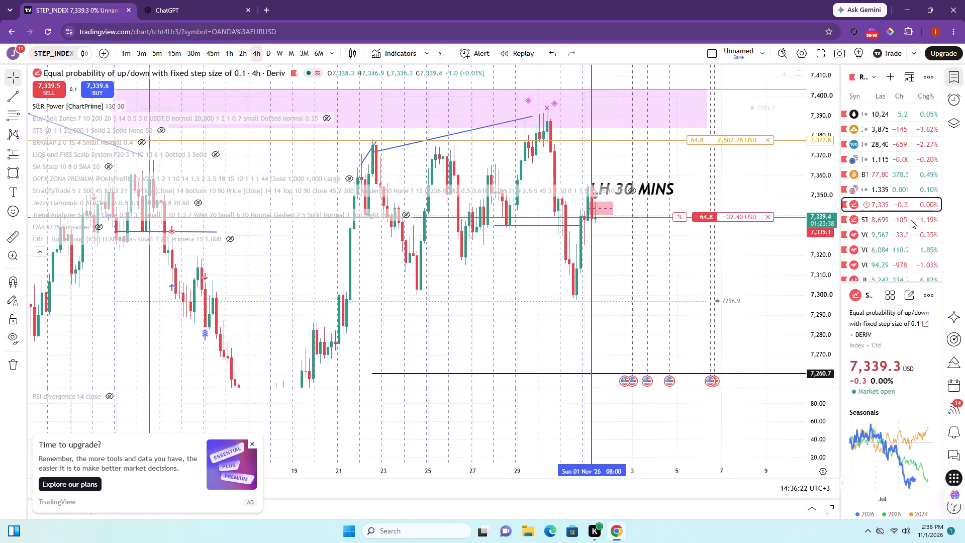
Glance at Step Index 400, switch to the Volatility 10 (1s) index, and examine its S&R Power zones on the 4-hour chart.
click(881, 218)
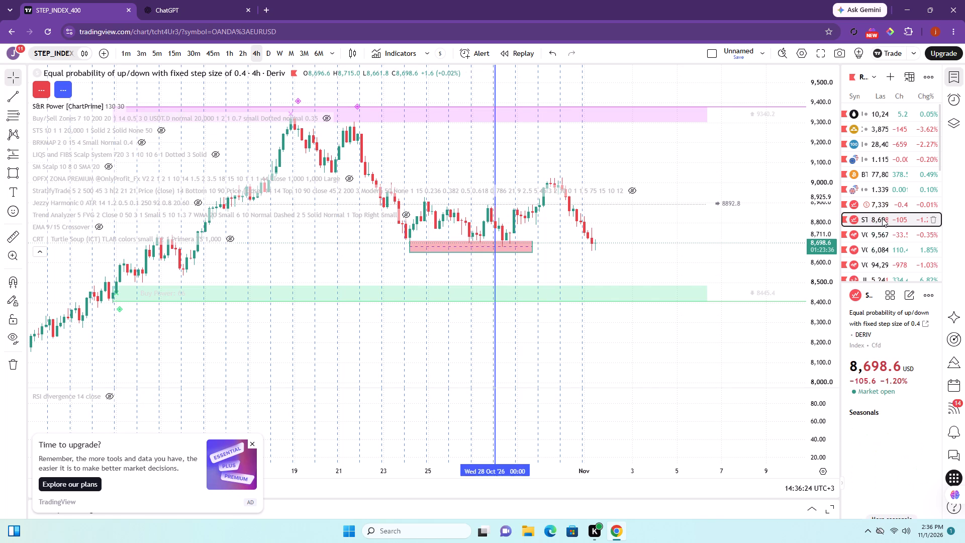
click(883, 236)
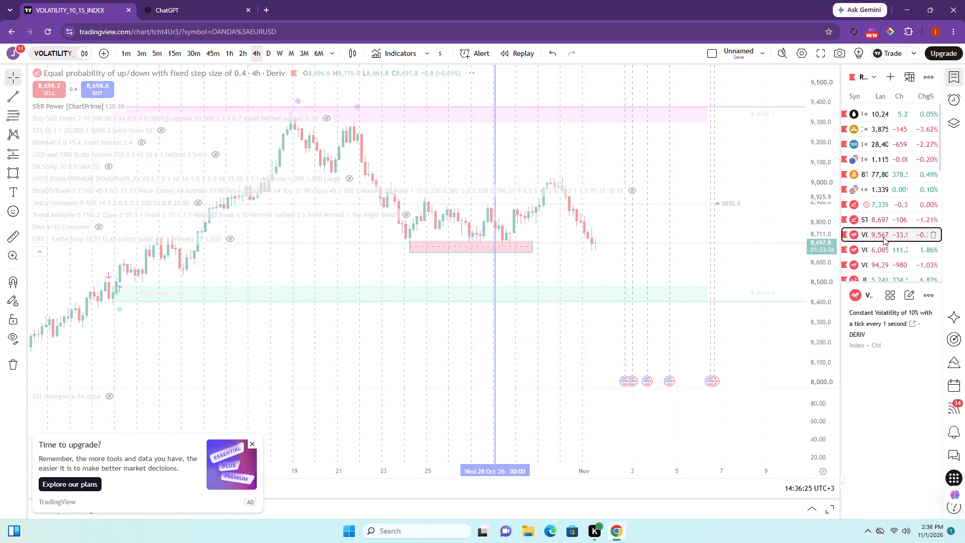
drag(733, 157, 761, 185)
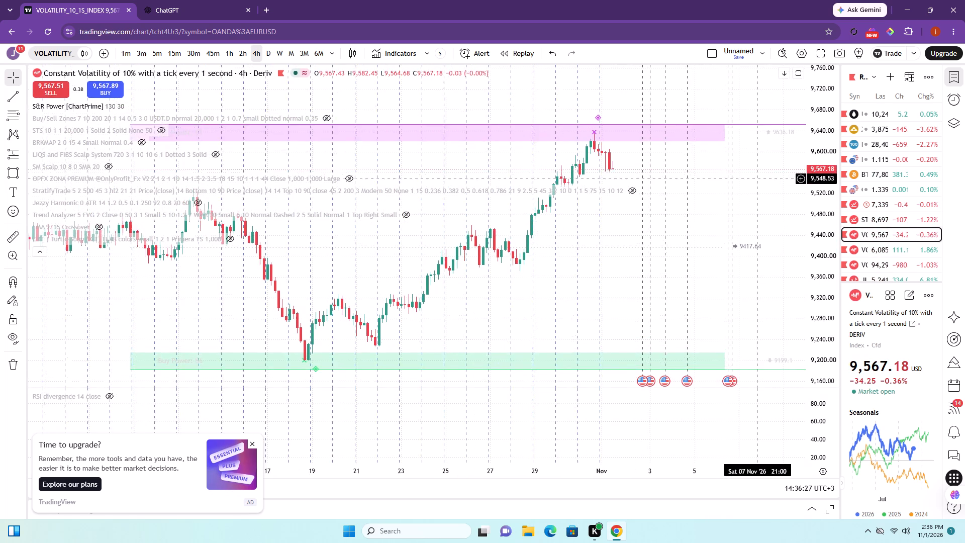
drag(761, 185, 762, 187)
drag(706, 218, 800, 235)
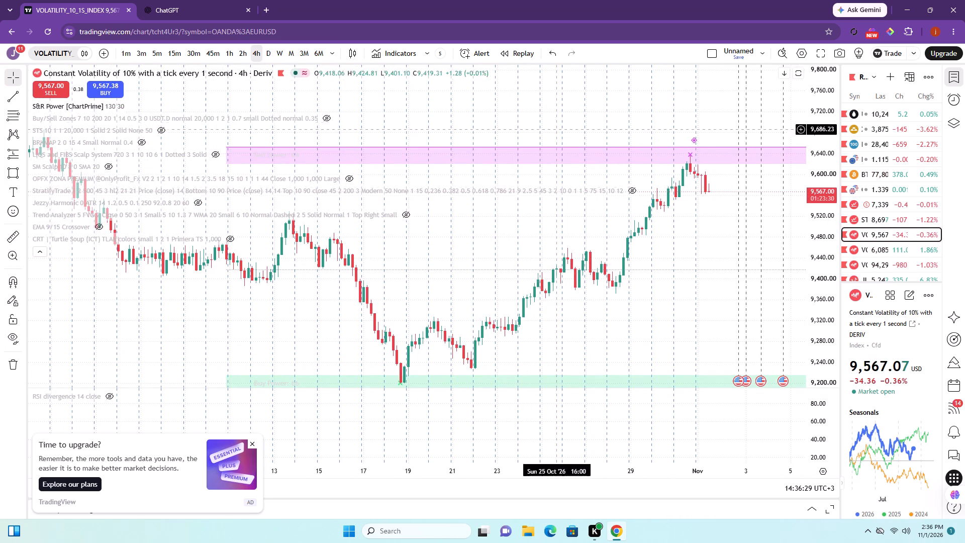
On the daily timeframe, draw a rectangle zone from about 9,629.93 to 9,603.21, spanning 2 Oct to 25 Nov.
click(268, 51)
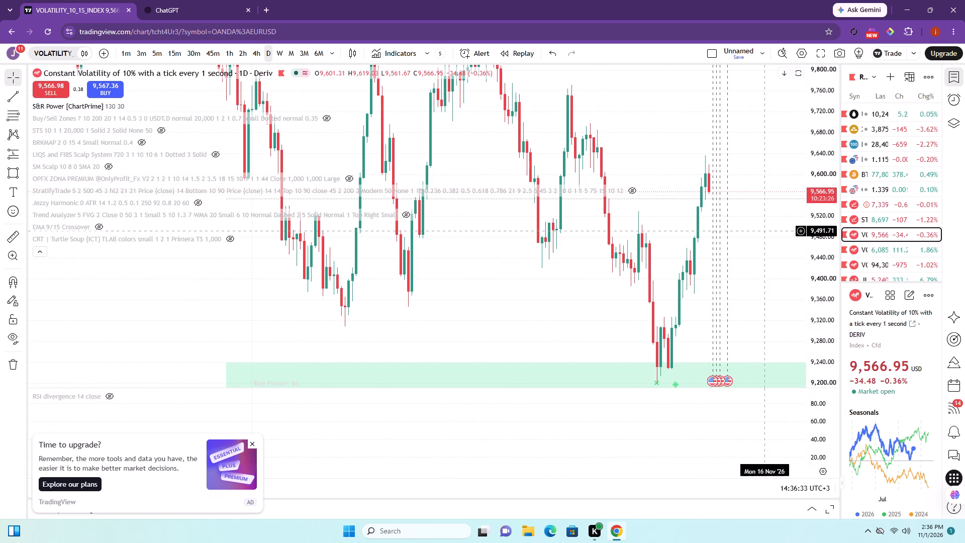
drag(817, 320, 828, 223)
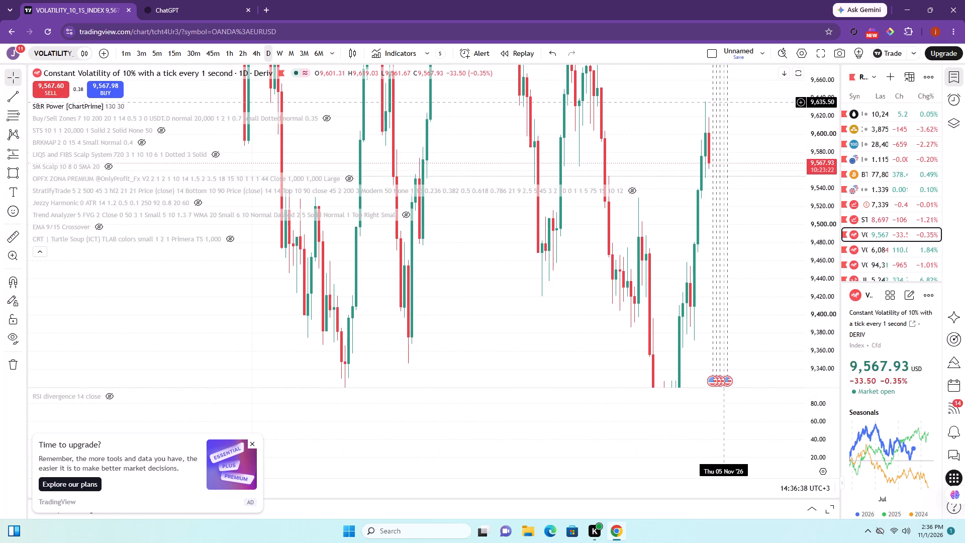
click(16, 180)
click(597, 107)
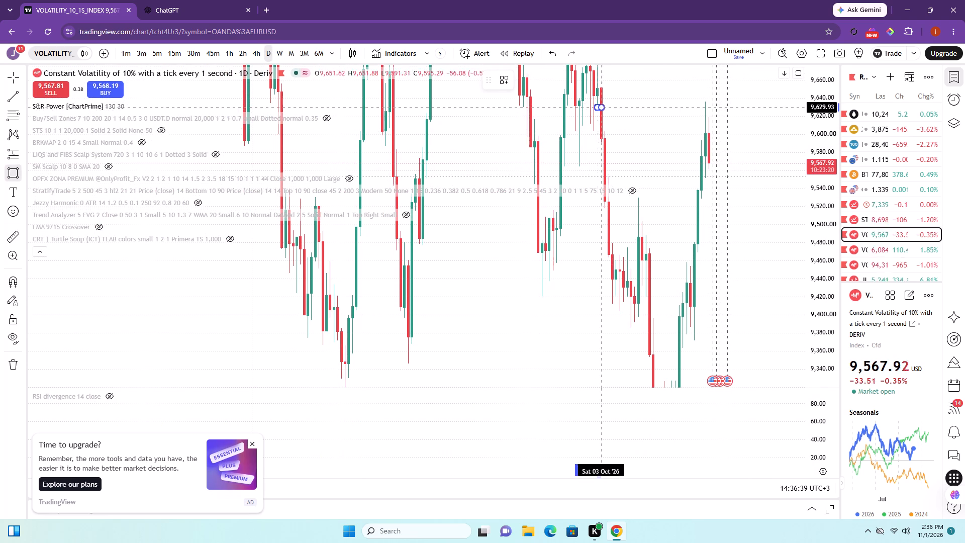
click(800, 131)
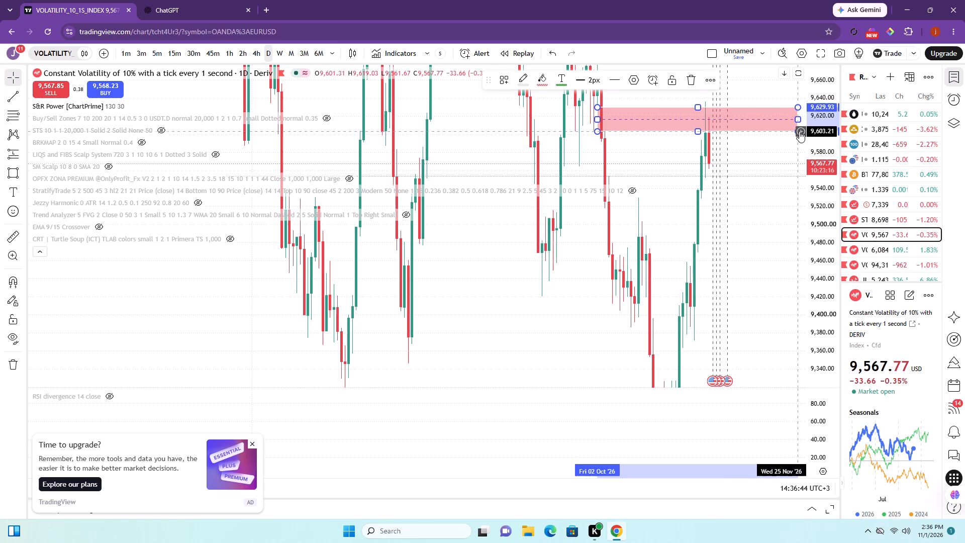
Give the daily rectangle zone a black border and extend its start date back to 22 Sep.
click(542, 84)
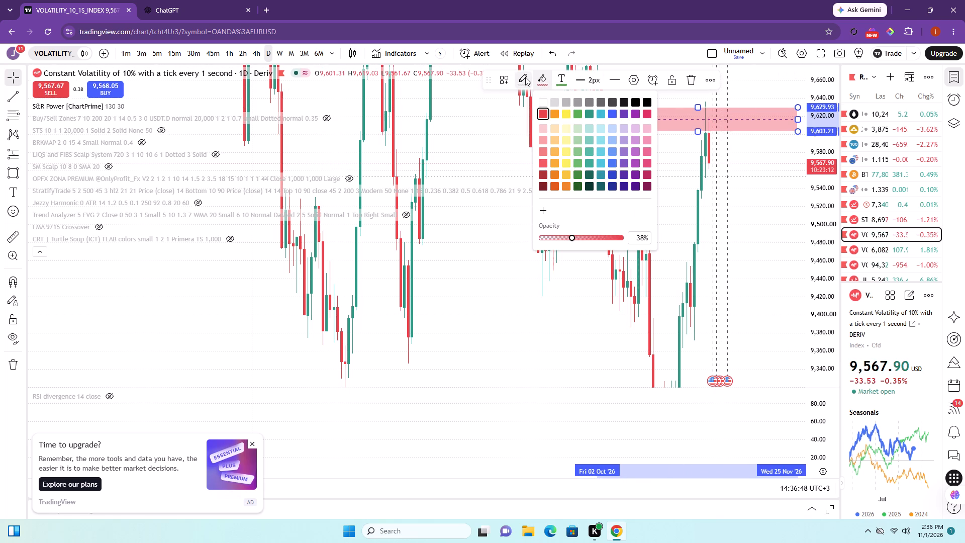
click(525, 77)
click(628, 103)
drag(597, 117, 561, 124)
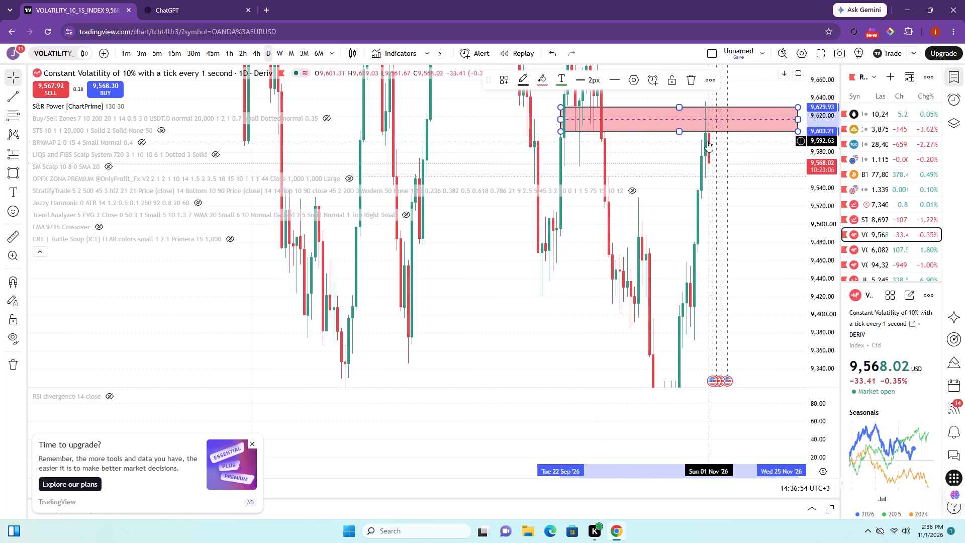
Switch to the 1-hour timeframe and examine price action around the new rectangle zone and the S&R Power resistance.
drag(830, 89, 829, 161)
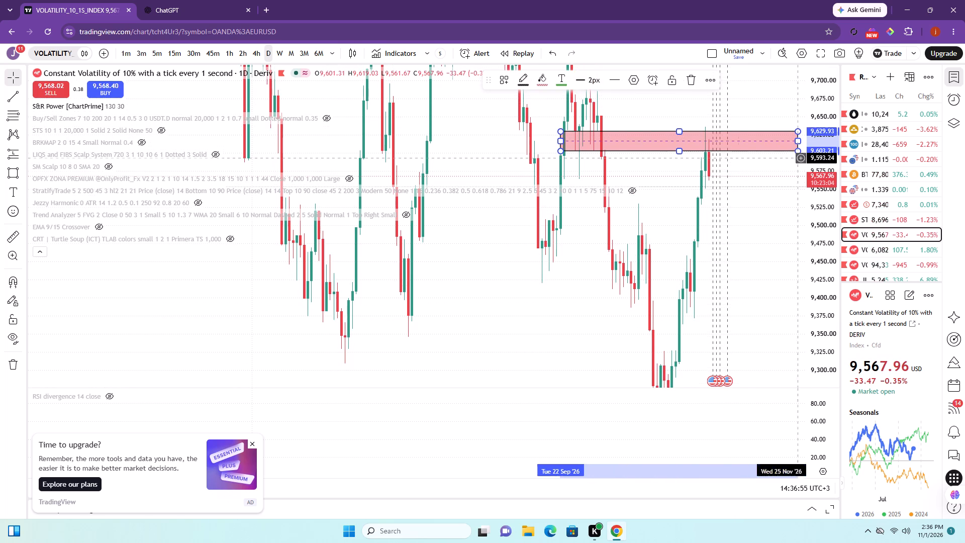
click(228, 52)
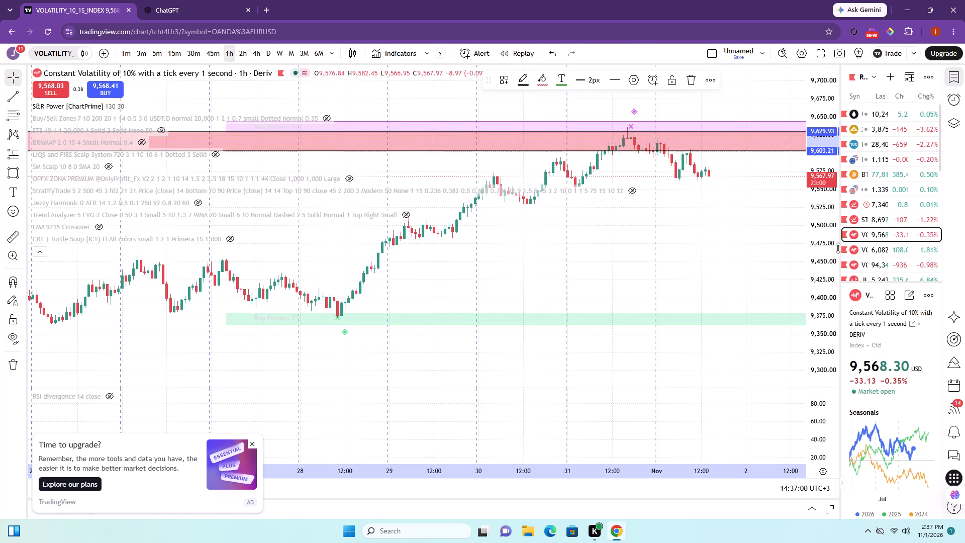
drag(825, 283, 824, 216)
drag(786, 197, 776, 292)
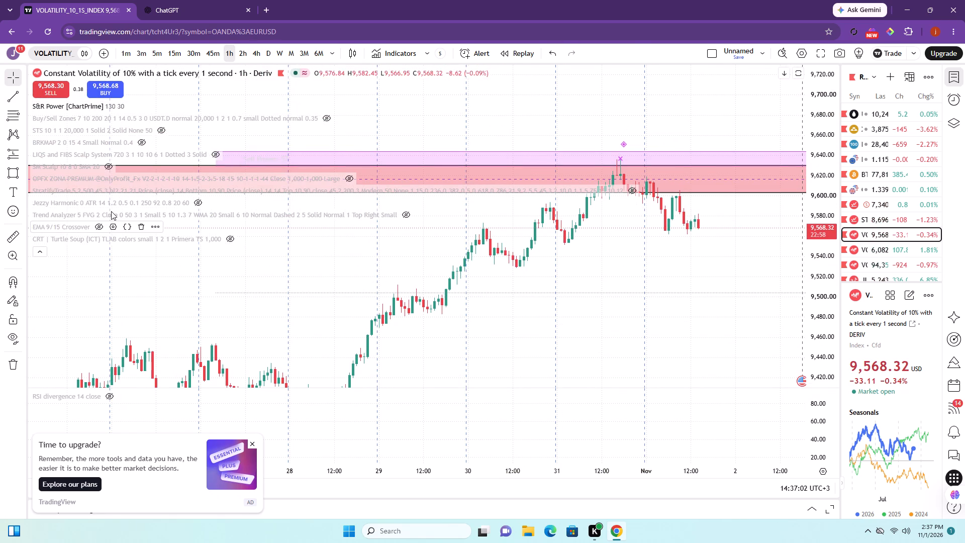
Hide S&R Power, show the BRKMAP indicator, and compare its breakout zones on the 2-hour and 1-hour timeframes.
click(129, 106)
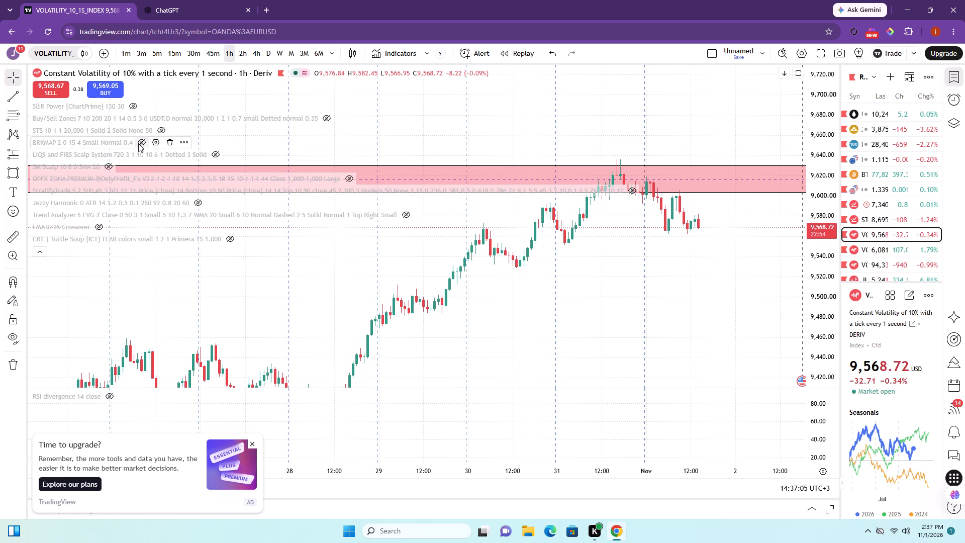
click(138, 143)
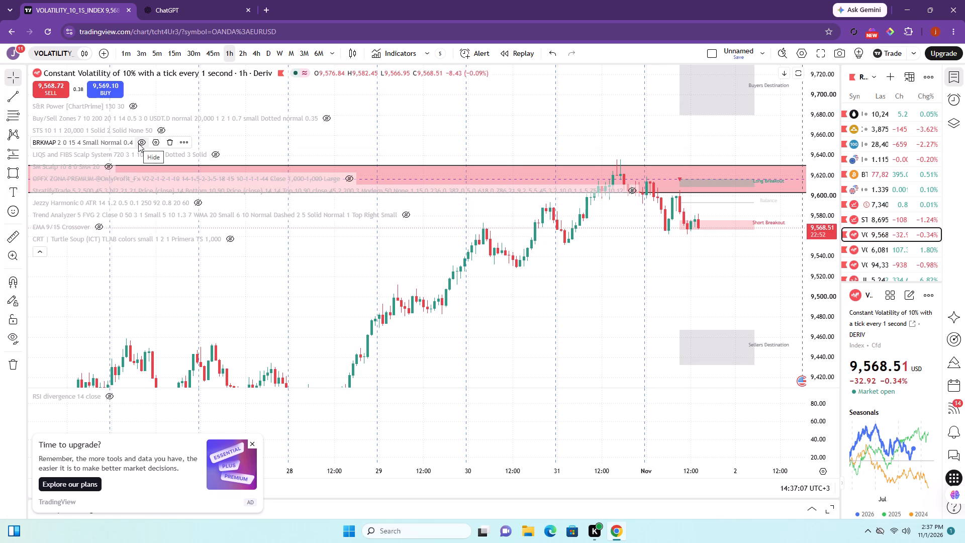
click(243, 51)
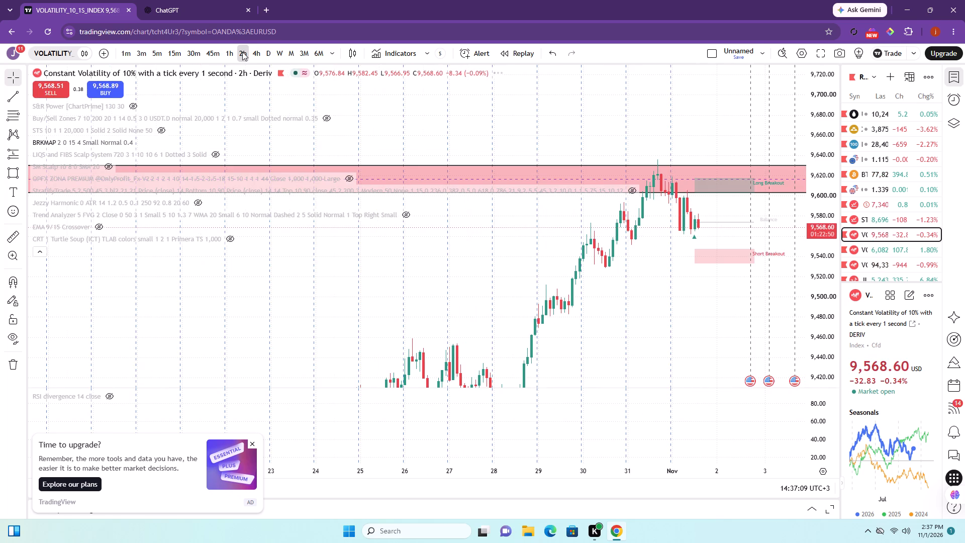
click(227, 51)
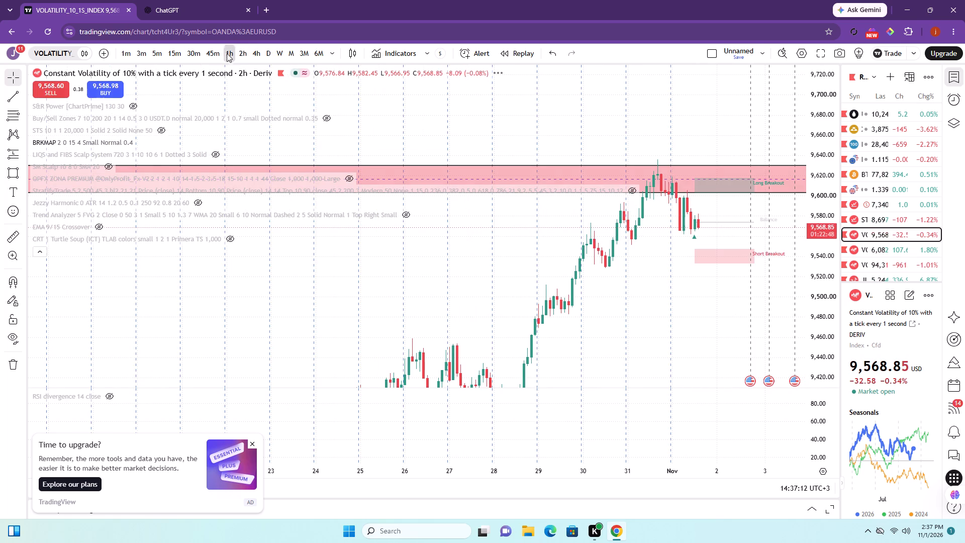
Show LIQS and FIBS Scalp System on the 1-hour chart, compare it with BRKMAP, and leave BRKMAP hidden.
click(210, 153)
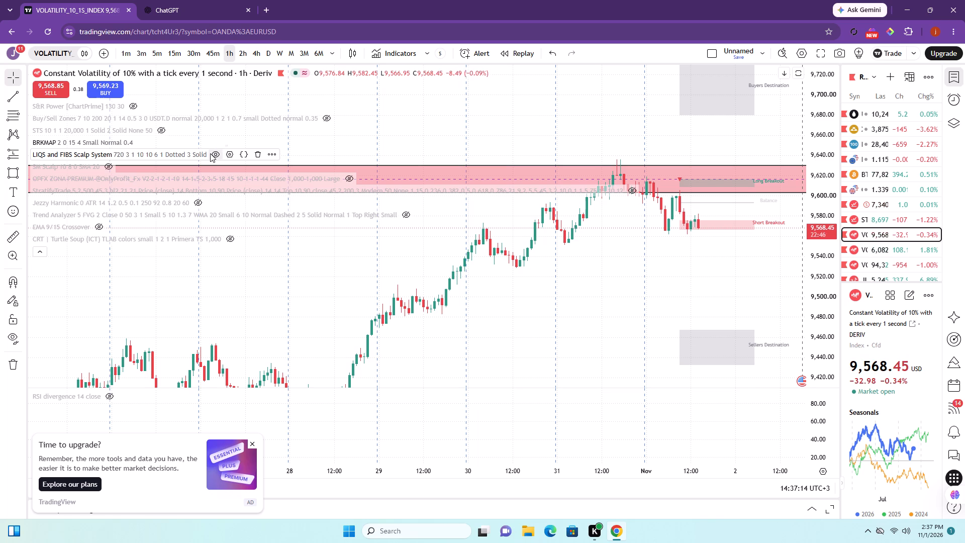
click(143, 142)
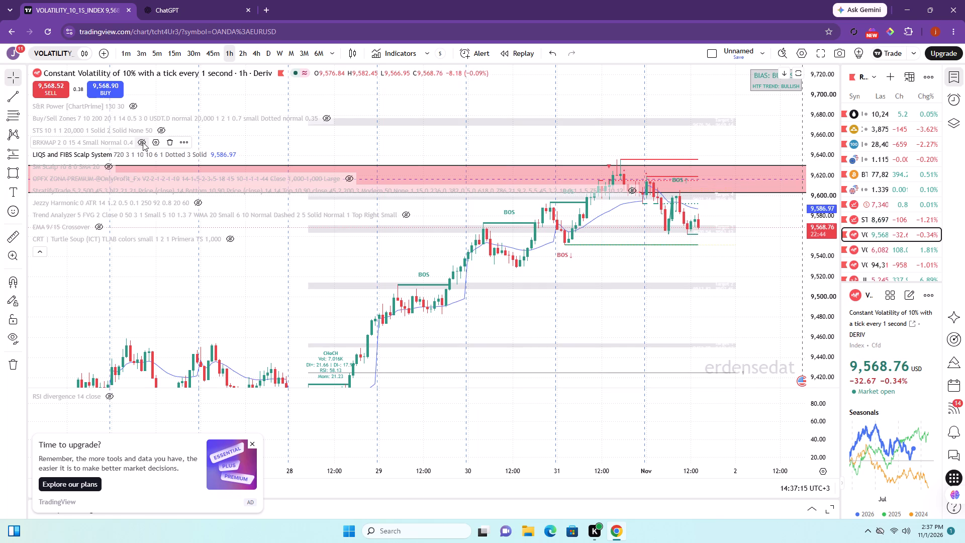
click(143, 142)
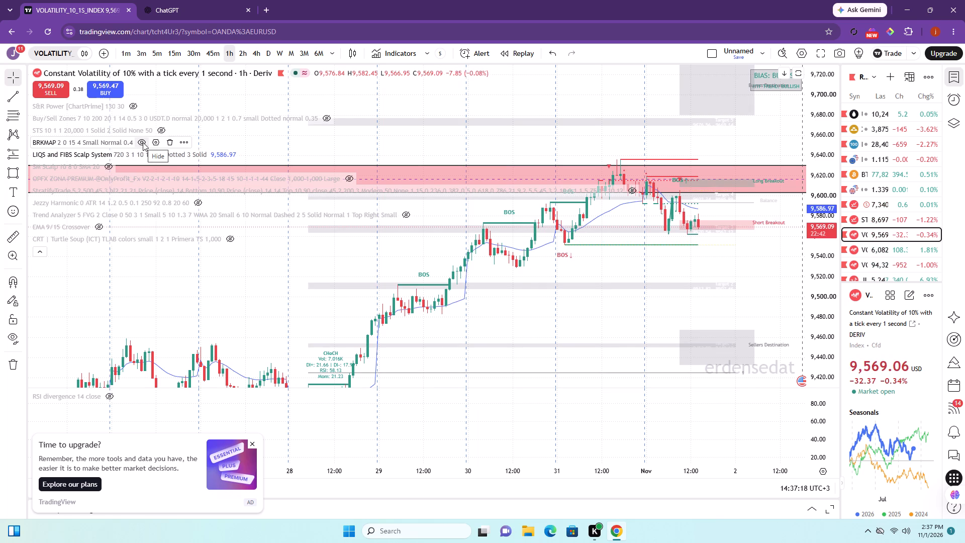
click(143, 142)
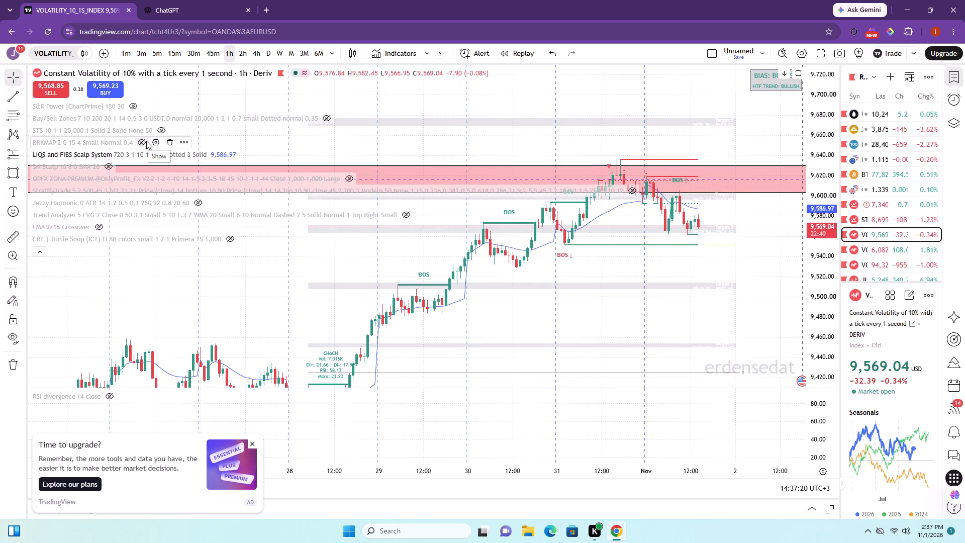
On the 30-minute timeframe, examine the LIQS and FIBS structure levels around the red rectangle zone with the watchlist closed.
click(198, 50)
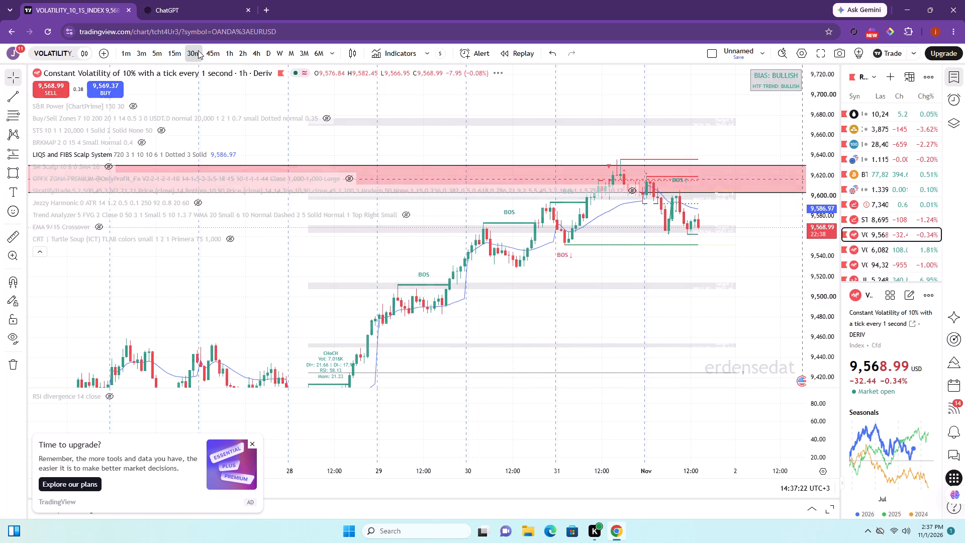
click(39, 253)
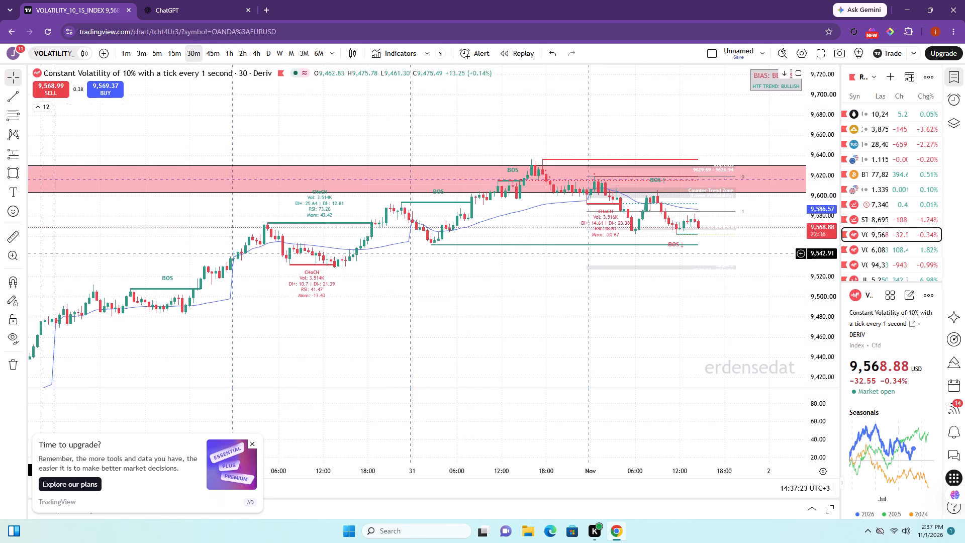
drag(842, 344, 838, 259)
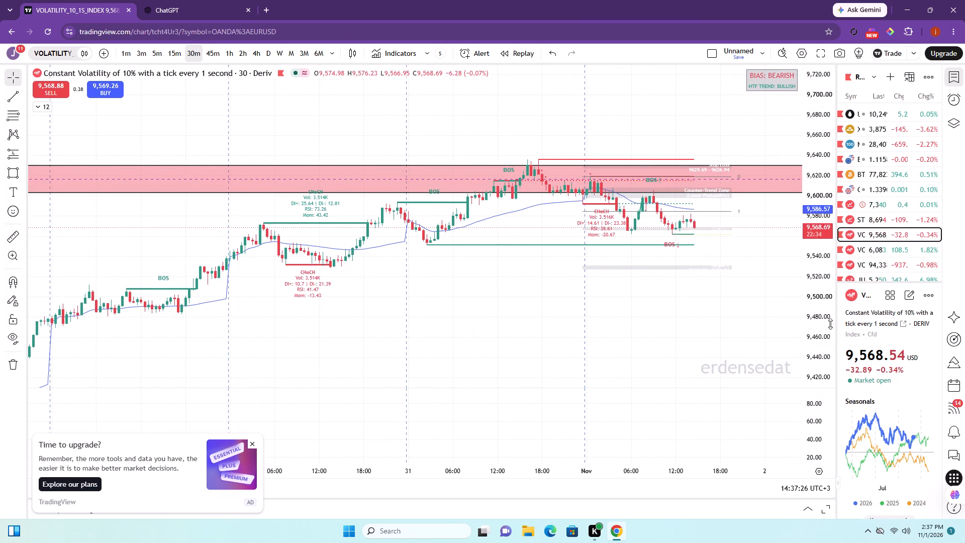
drag(830, 333, 818, 257)
drag(836, 273, 964, 282)
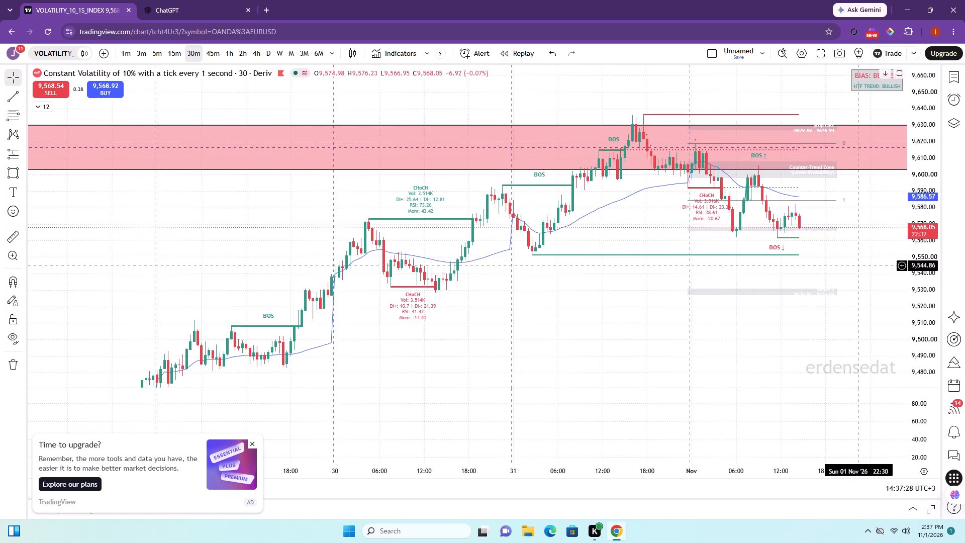
drag(858, 264, 810, 285)
drag(929, 324, 925, 249)
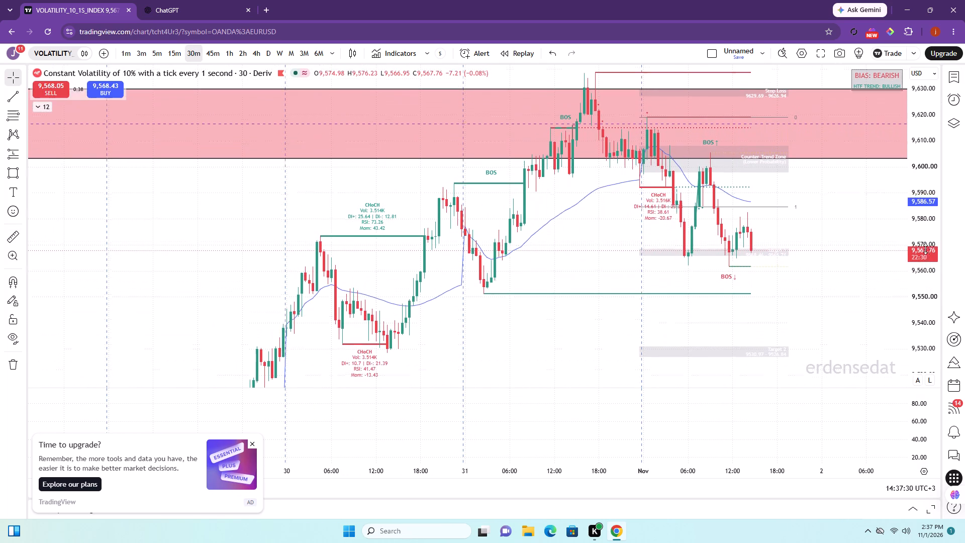
drag(925, 249, 923, 315)
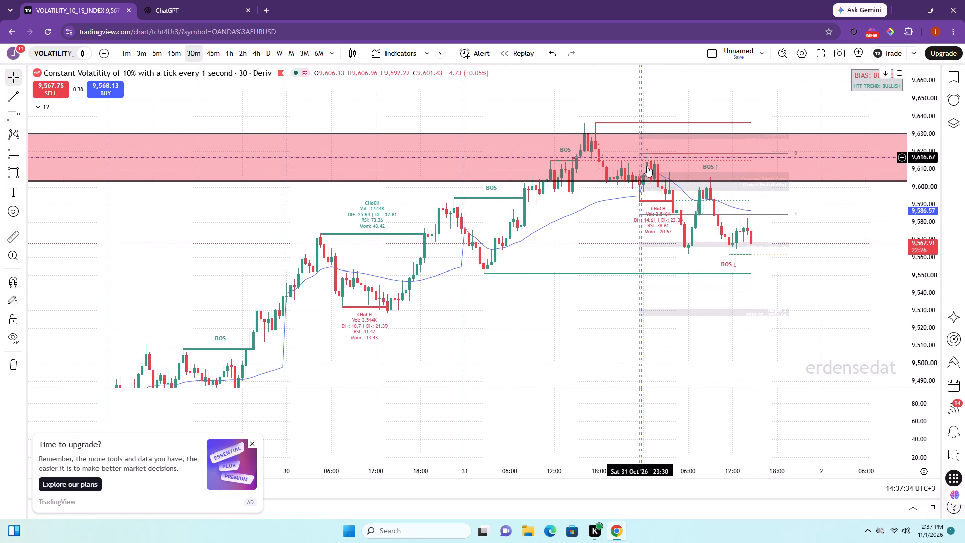
Replace LIQS and FIBS Scalp System with the SM Scalp indicator, checking it on the 1-hour and 30-minute charts.
click(226, 56)
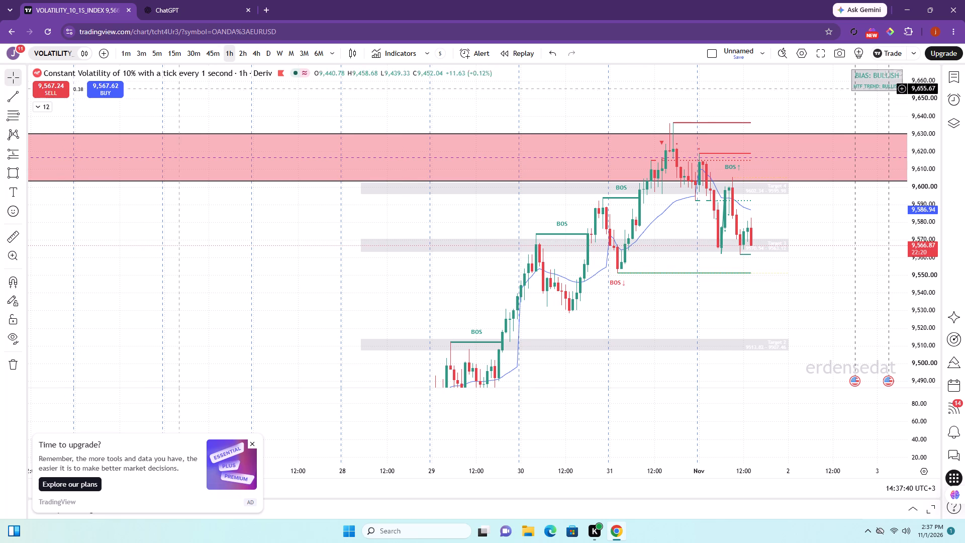
click(39, 103)
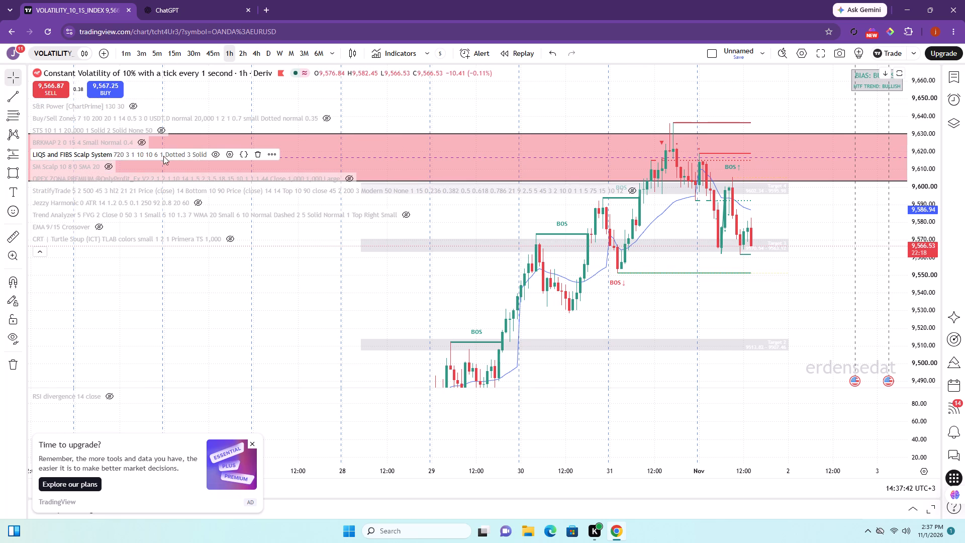
click(216, 155)
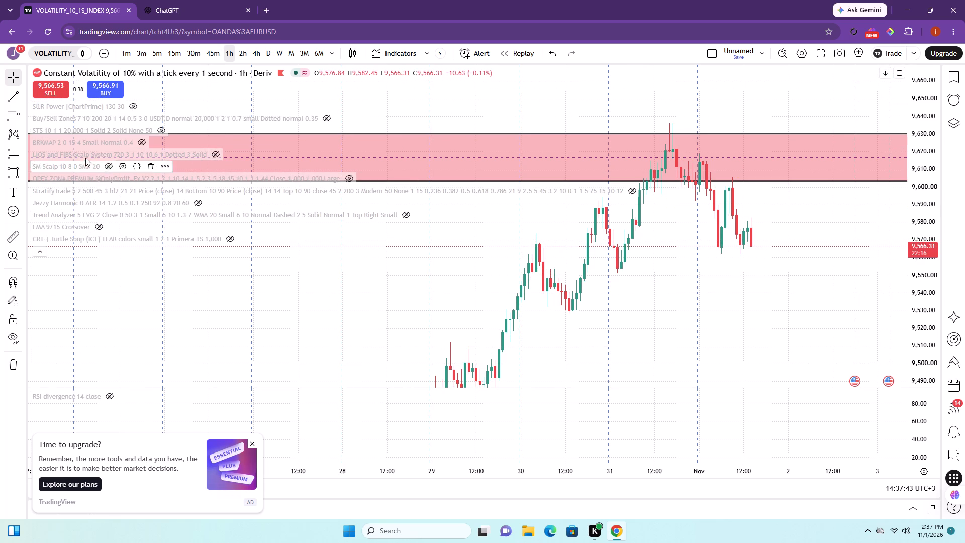
click(111, 162)
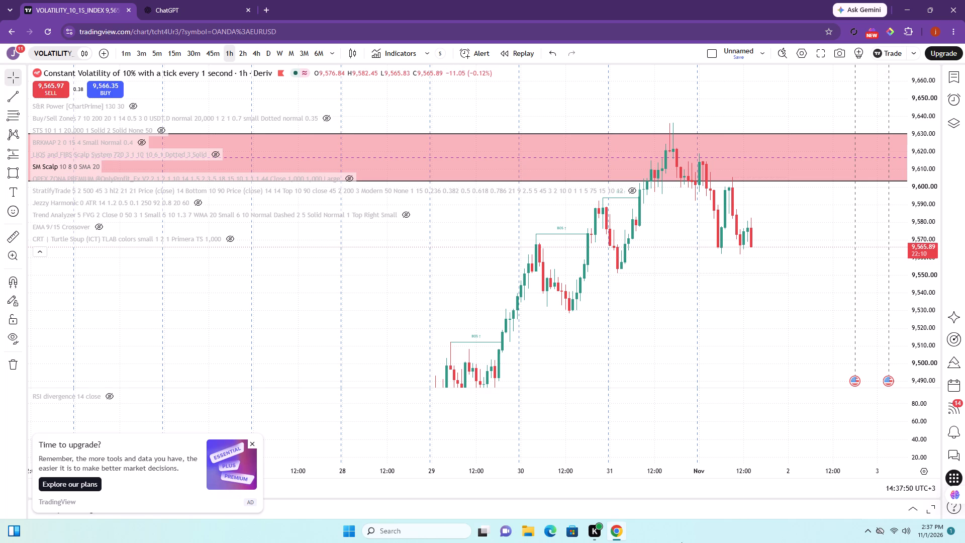
drag(705, 266, 715, 337)
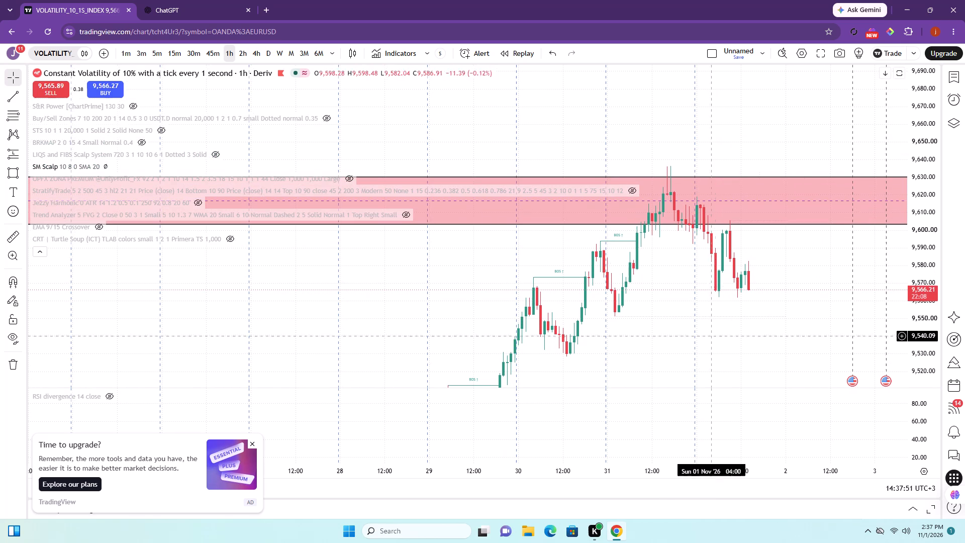
click(200, 54)
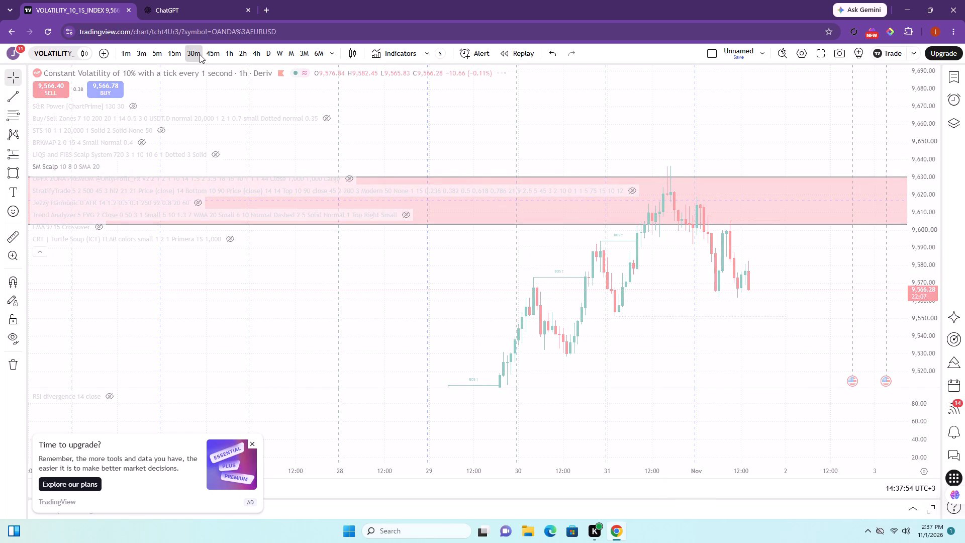
click(37, 250)
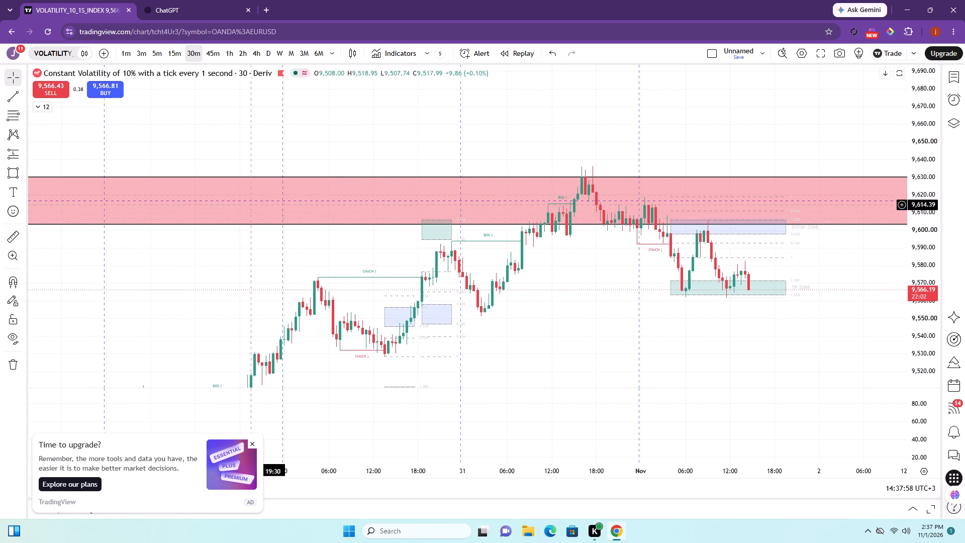
Place a short position at 1 Nov 08:30 with entry about 9,599.59, stop about 9,617.52 and target about 9,544.36.
double_click(16, 153)
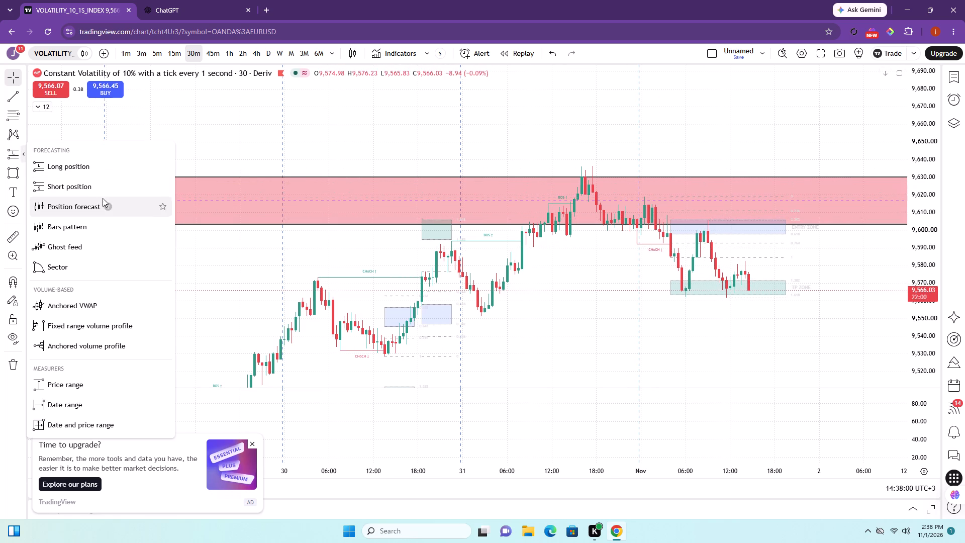
click(85, 190)
click(705, 231)
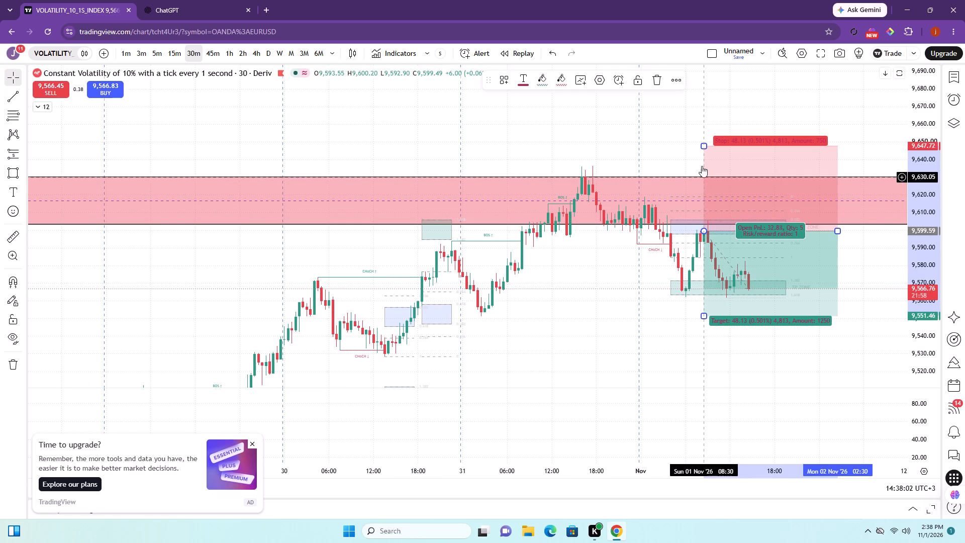
drag(702, 146, 721, 199)
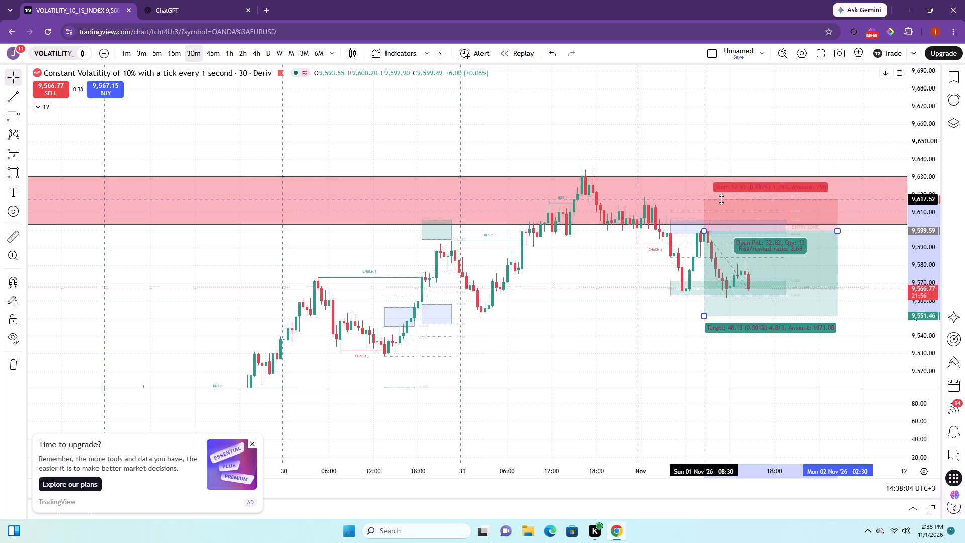
drag(721, 199, 720, 199)
drag(705, 316, 709, 320)
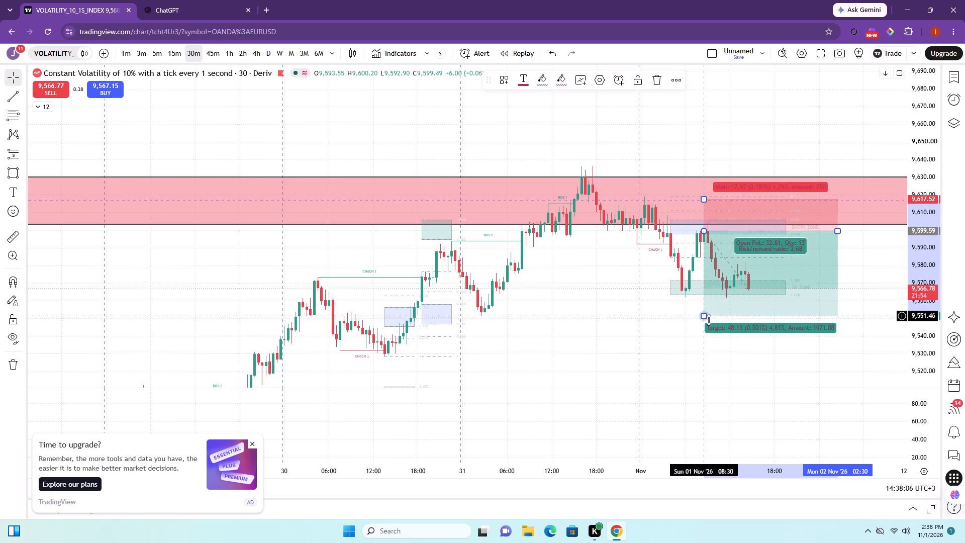
drag(709, 320, 711, 328)
click(685, 334)
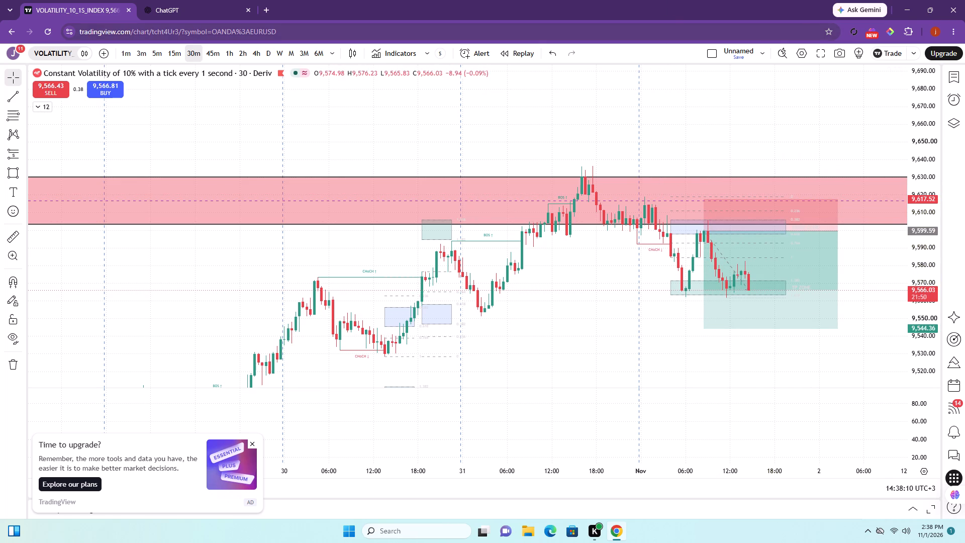
Review the short position against price on the 1-hour timeframe.
click(227, 51)
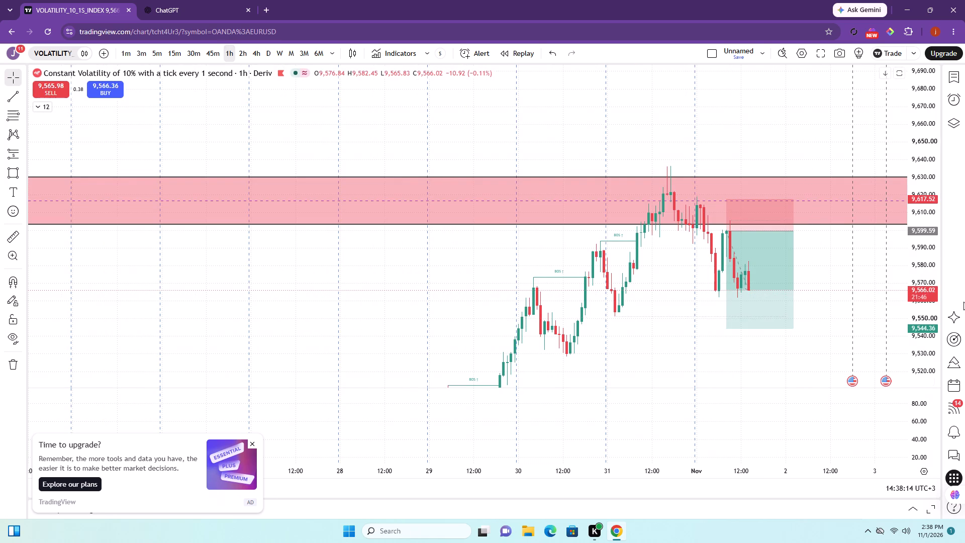
drag(925, 269, 926, 296)
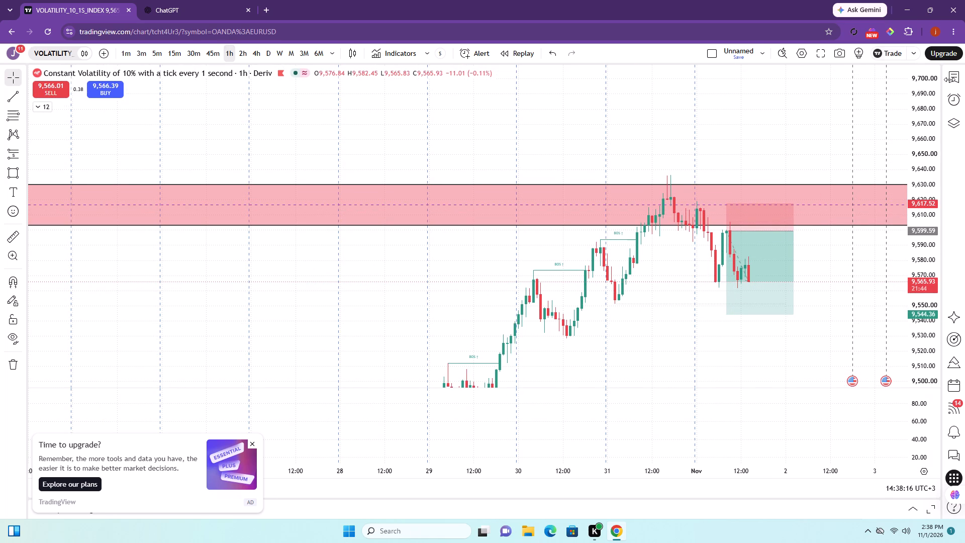
Reopen the watchlist and check the 1-hour charts of the Volatility 30 (1s) index and Step Index.
click(955, 80)
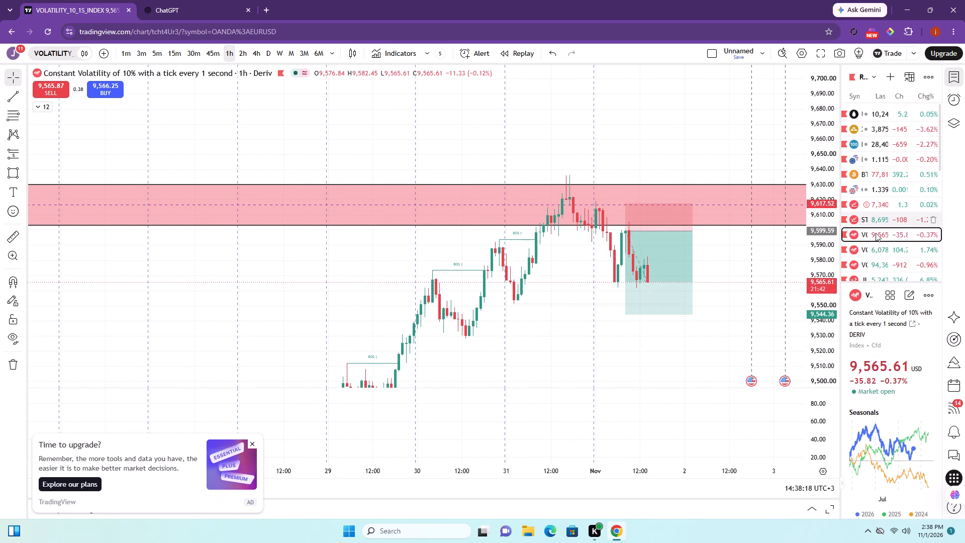
click(870, 248)
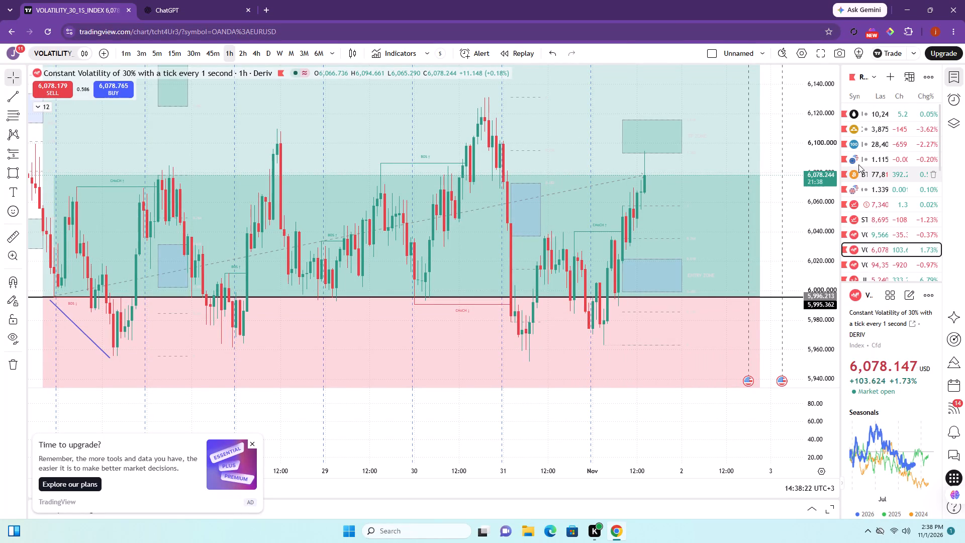
click(879, 204)
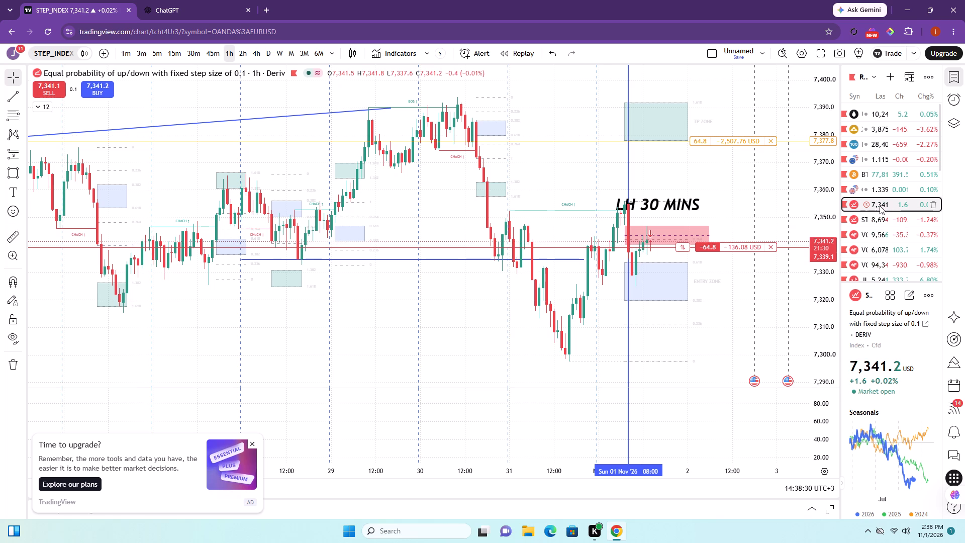
Examine the Step Index 400 chart around the red support zone on the 1-hour and 4-hour timeframes.
click(883, 214)
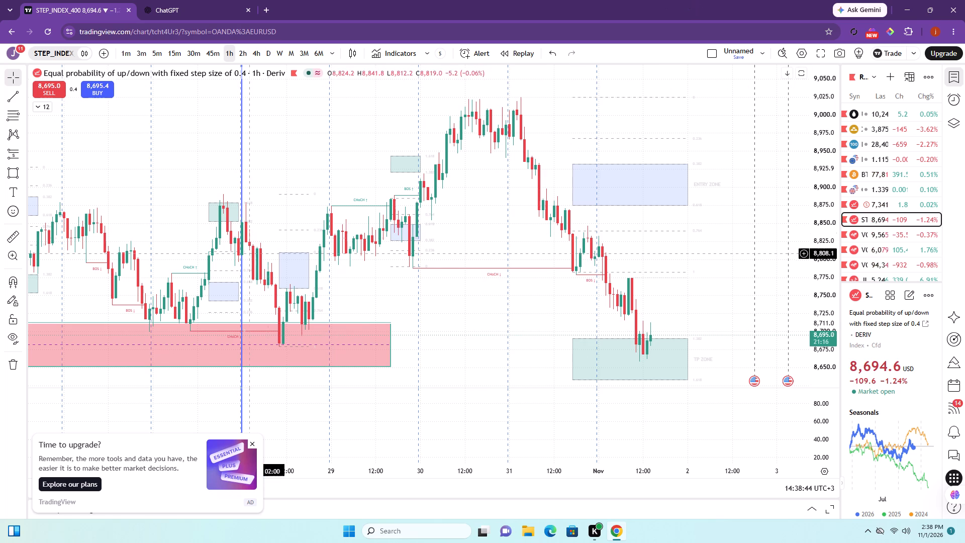
drag(249, 253, 683, 248)
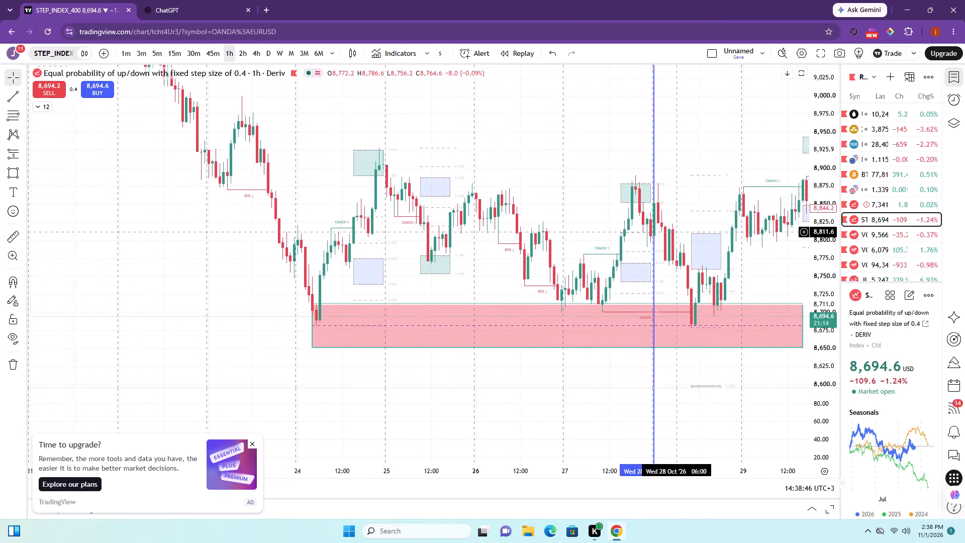
drag(683, 248, 499, 262)
click(255, 54)
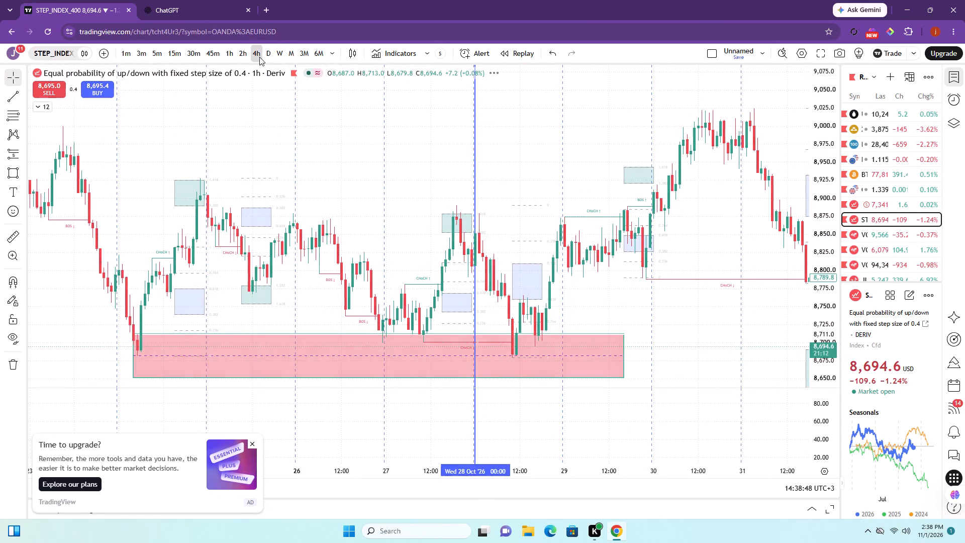
drag(831, 123, 819, 209)
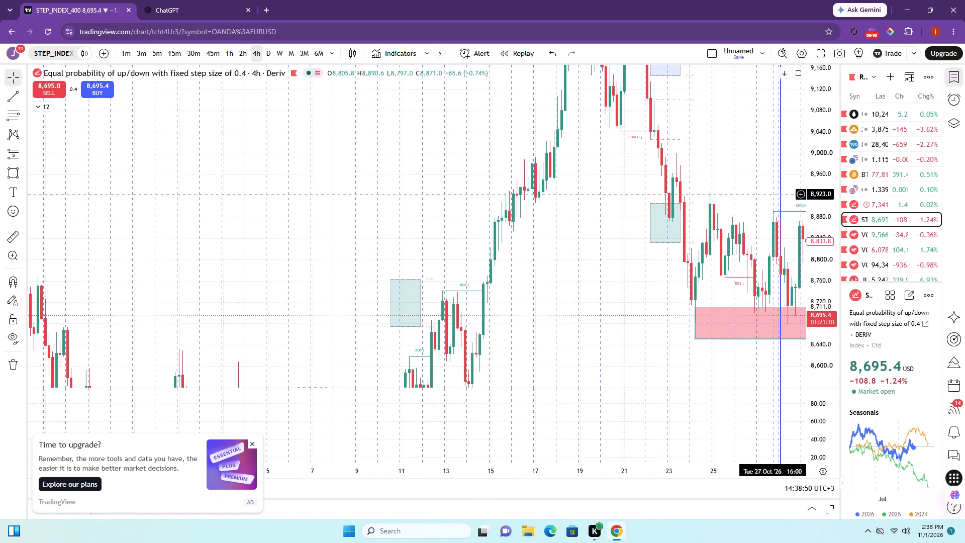
drag(773, 194, 425, 138)
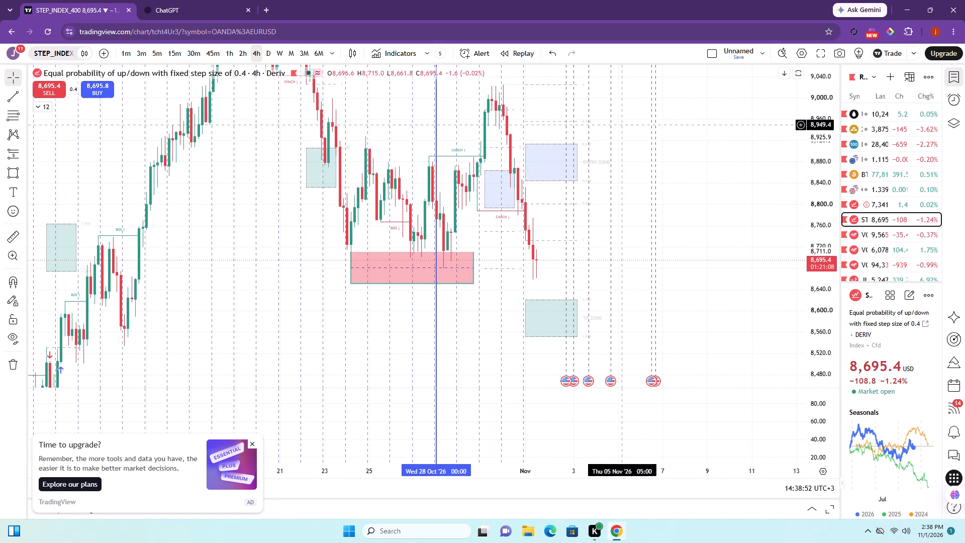
drag(621, 125, 758, 308)
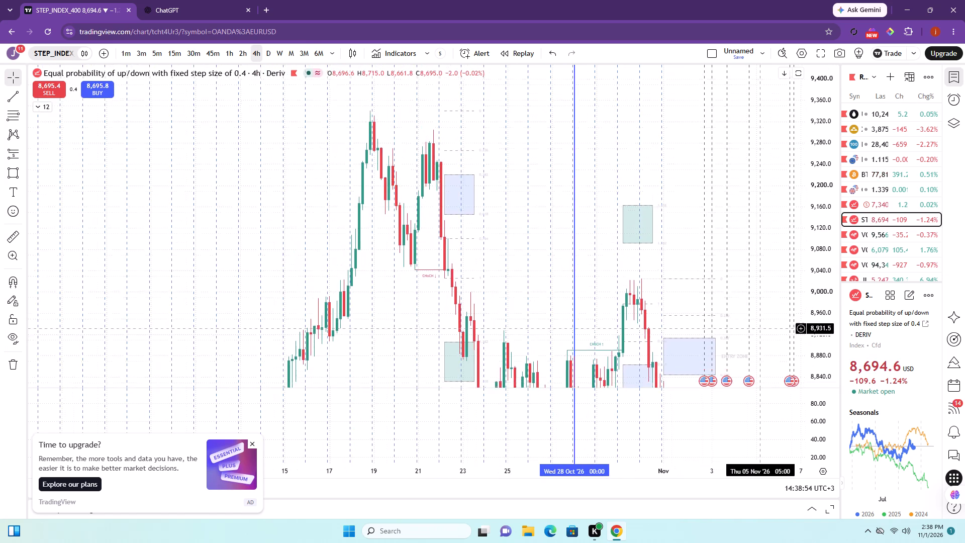
drag(758, 308, 747, 192)
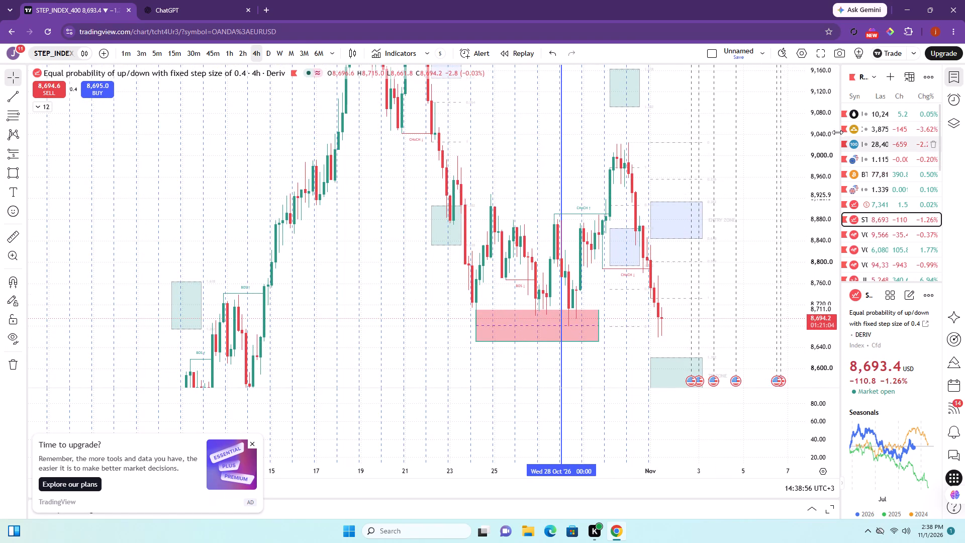
drag(829, 124, 828, 174)
Compare the 4-hour charts of the Volatility 10 (1s) and Volatility 30 (1s) indices, returning to Volatility 10 (1s).
click(864, 233)
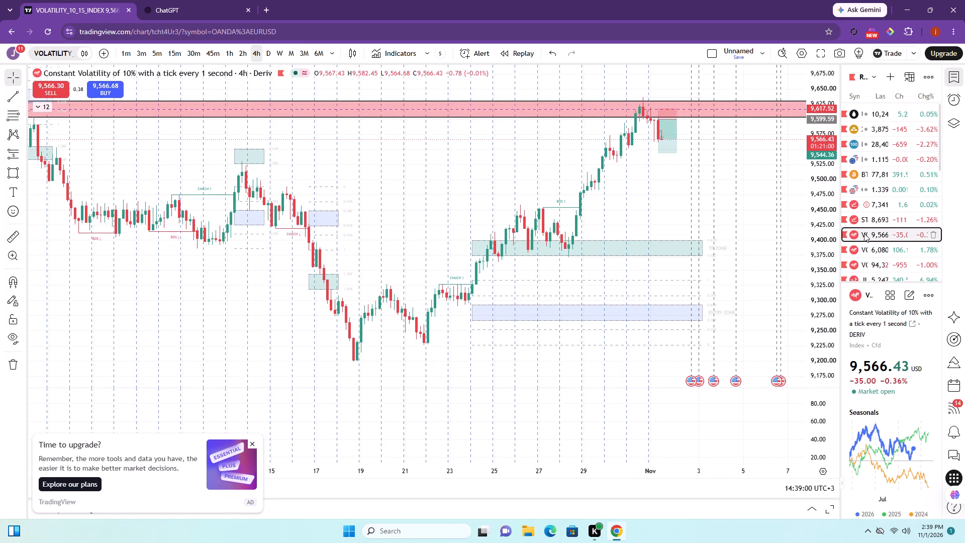
click(867, 245)
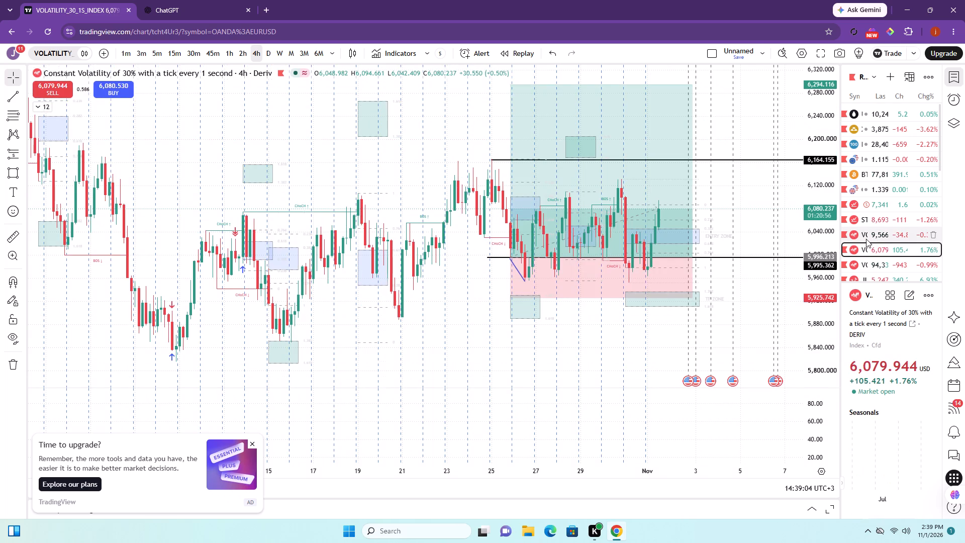
click(866, 239)
Check the S&R Power indicator briefly on the 4-hour chart, then EMA 9/15 Crossover on the 4-hour and 1-hour charts.
click(37, 105)
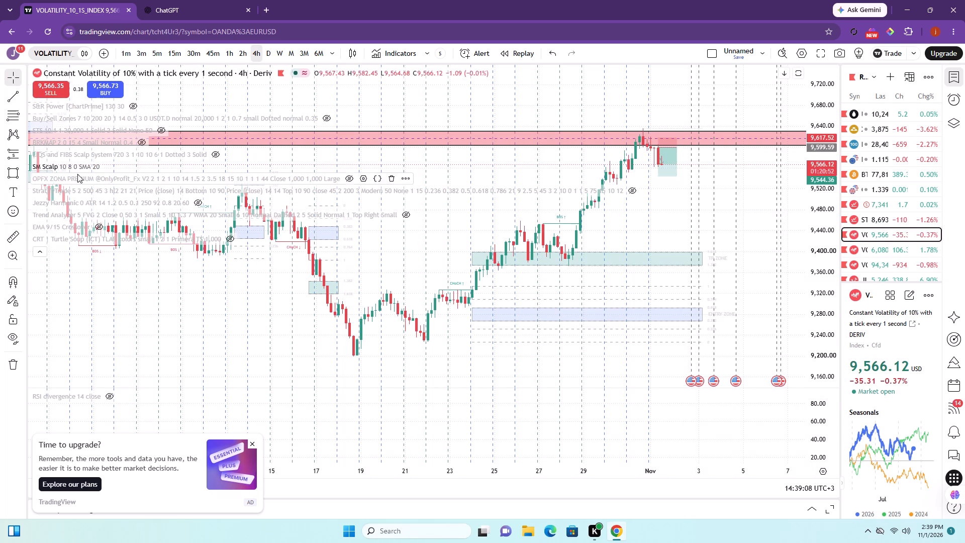
click(133, 106)
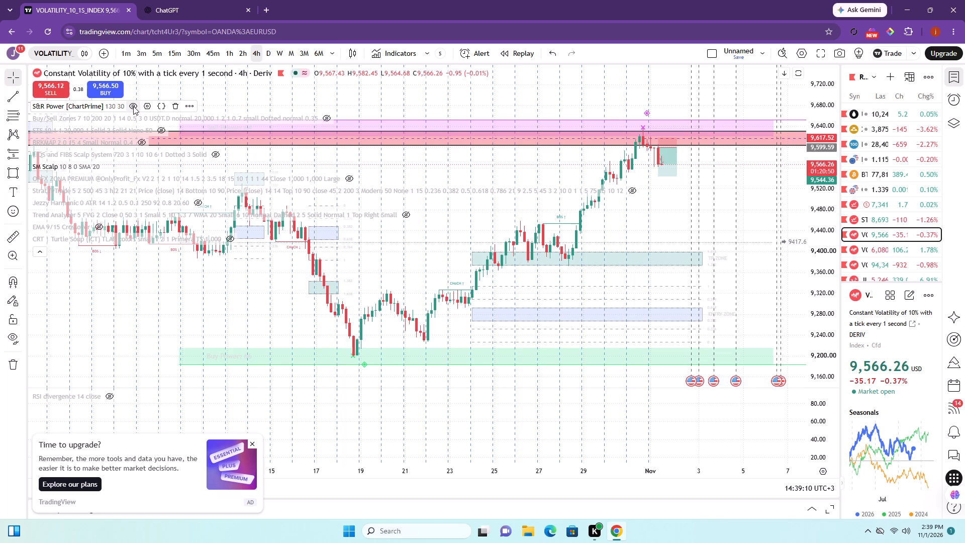
click(133, 106)
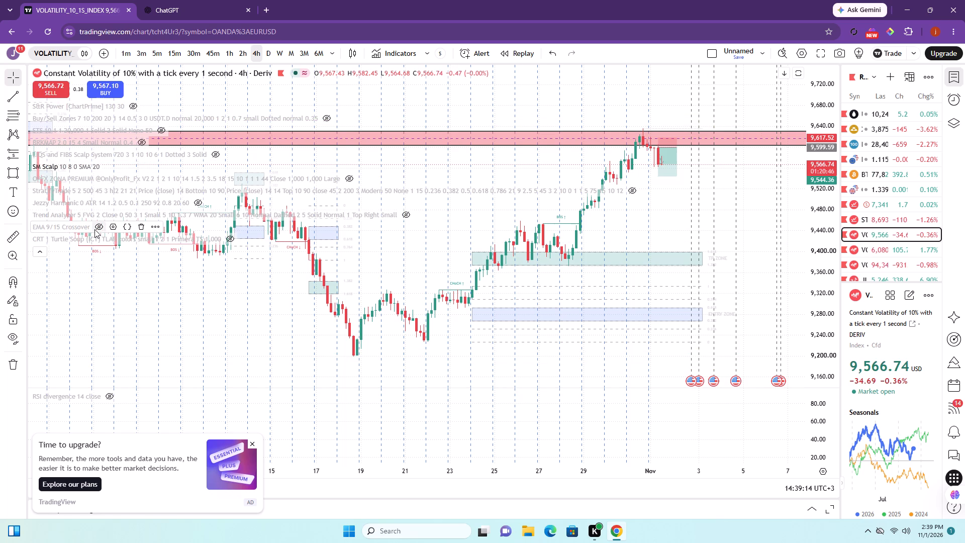
click(94, 228)
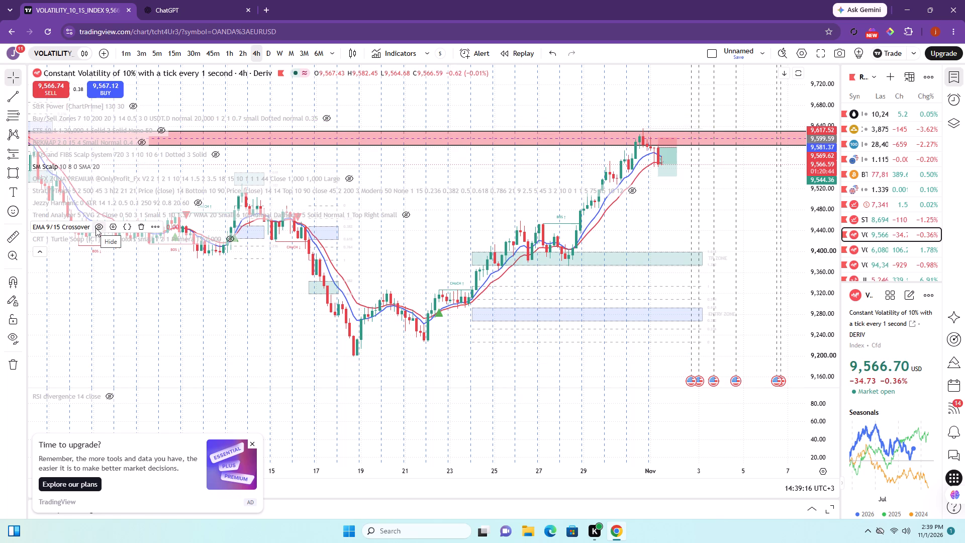
click(225, 53)
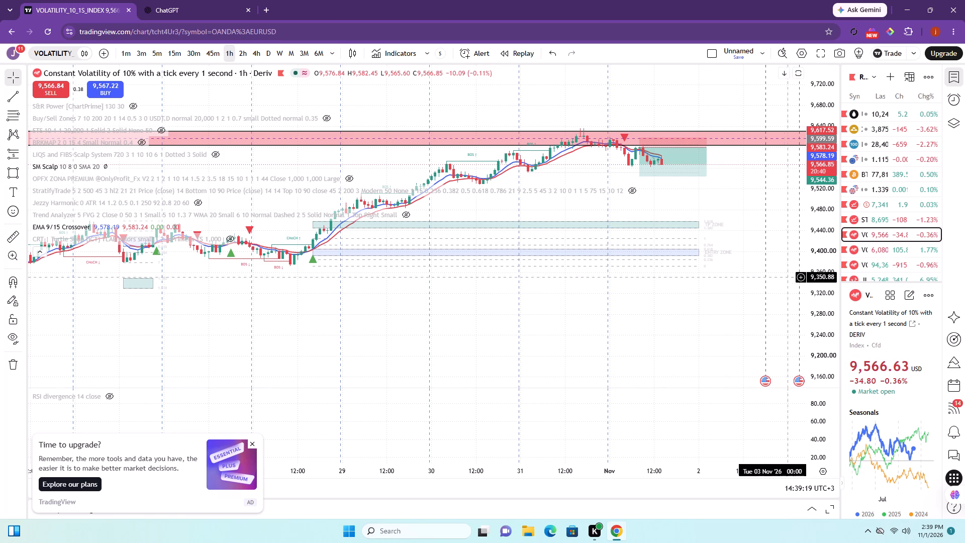
Lower the short position's target to about 9,508.36 on the Volatility 10 (1s) 1-hour chart.
drag(830, 363, 841, 283)
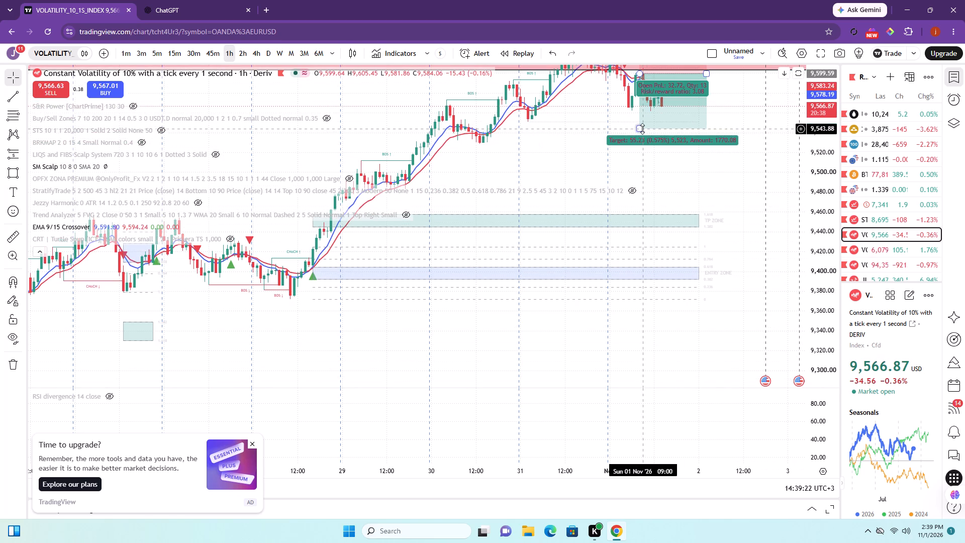
drag(642, 129, 643, 164)
click(725, 132)
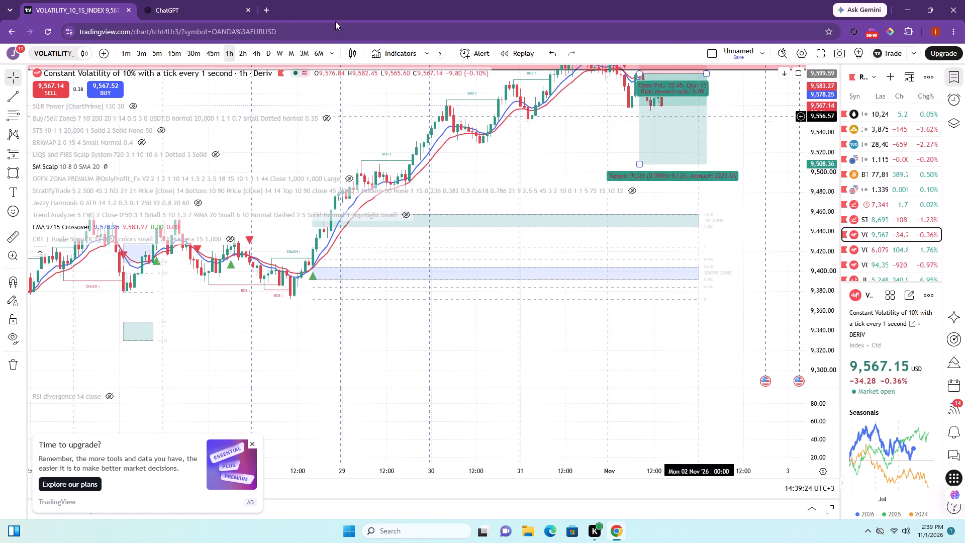
Replace EMA 9/15 Crossover with OPFX ZONA PREMIUM and check it on the 1-hour, 2-hour and 4-hour charts.
click(103, 226)
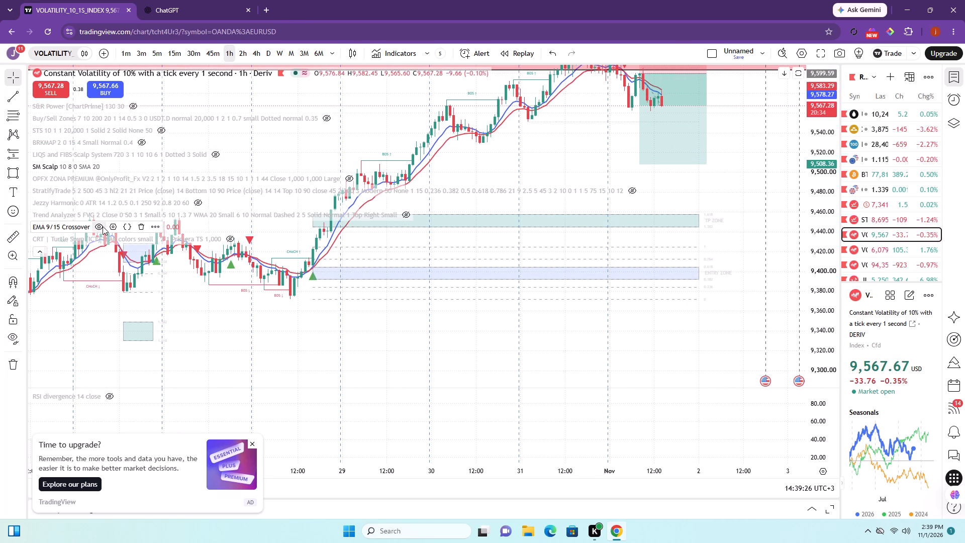
click(350, 179)
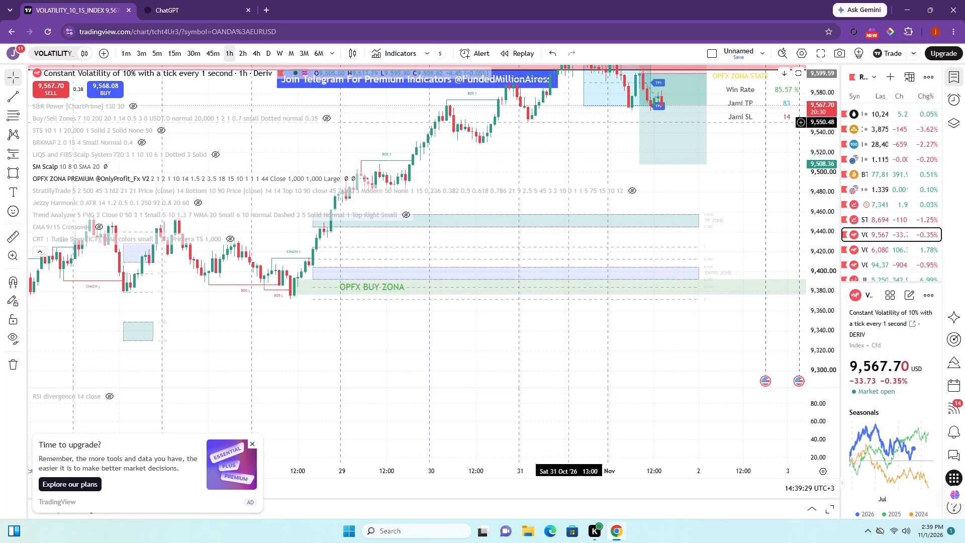
drag(581, 141, 587, 187)
click(240, 55)
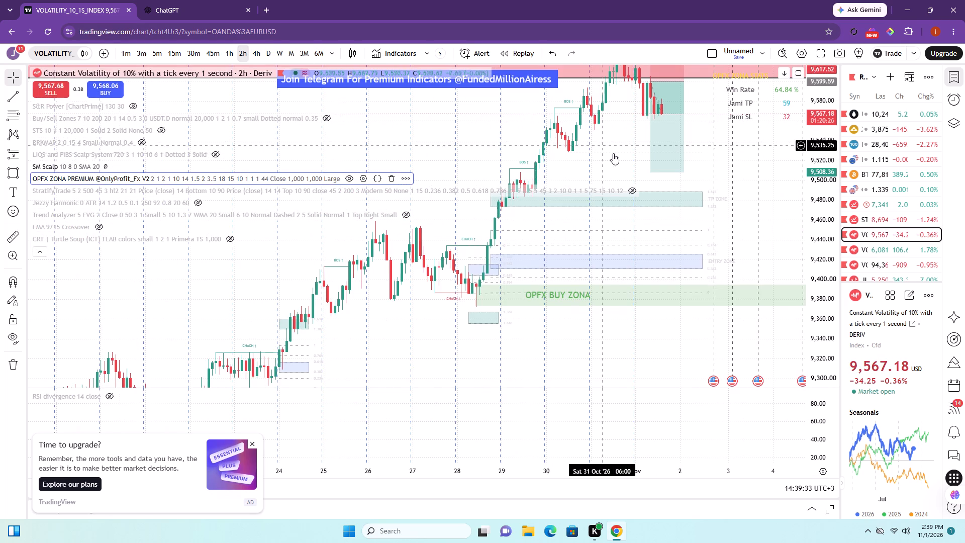
drag(613, 153, 700, 291)
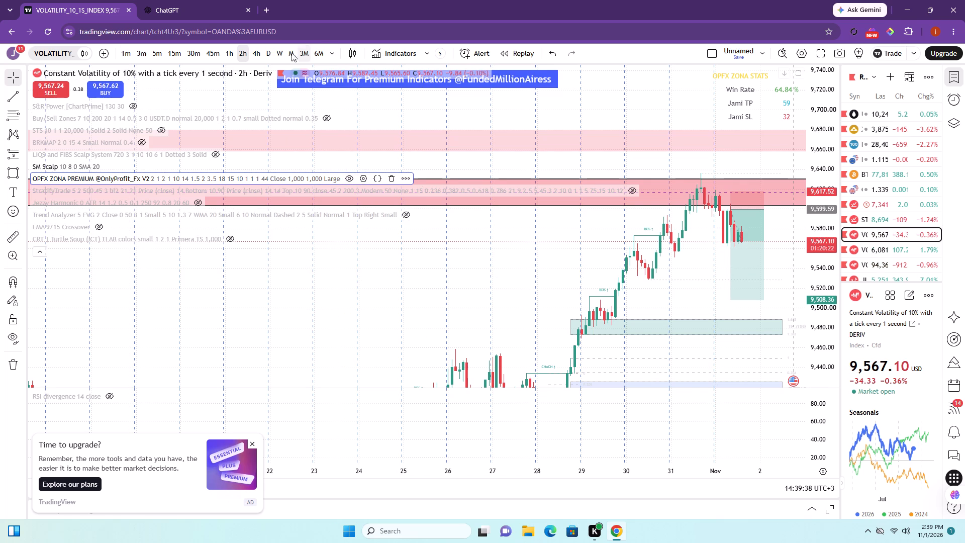
click(256, 55)
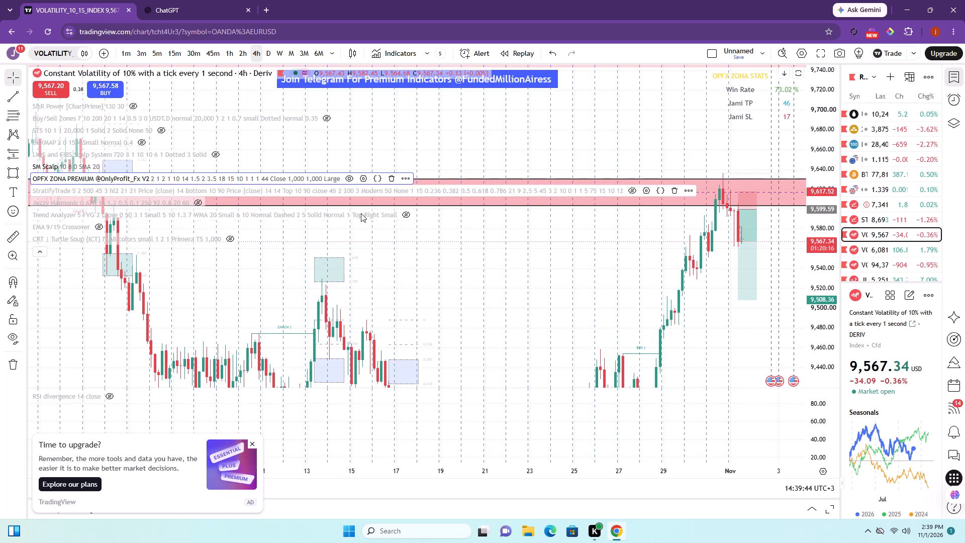
Replace OPFX ZONA PREMIUM with the Buy/Sell Zones indicator, checking it on the 4-hour and 1-hour charts.
click(348, 178)
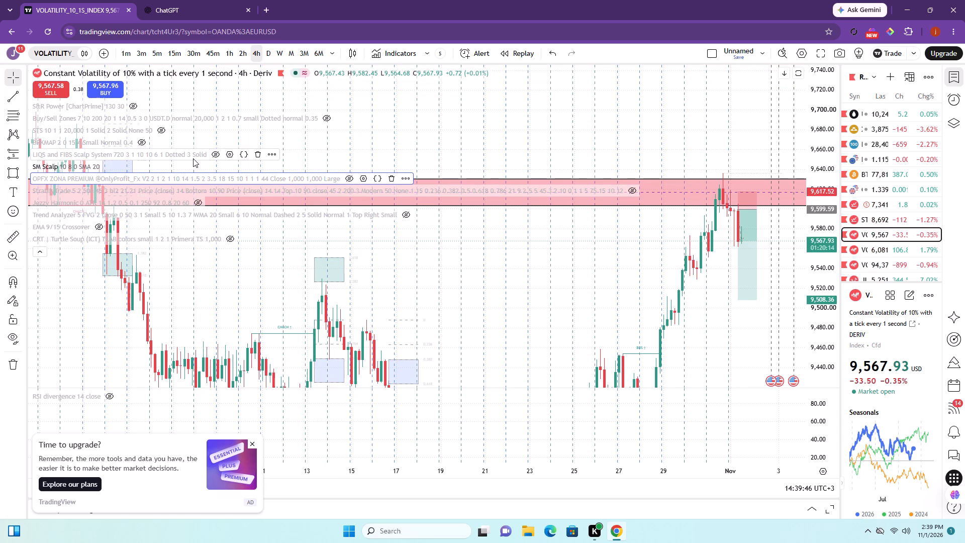
click(321, 115)
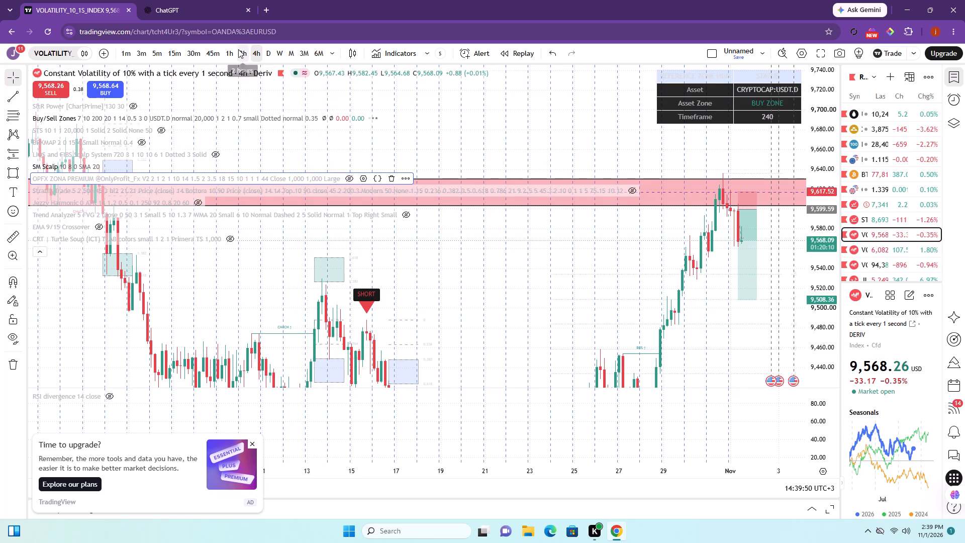
drag(506, 325, 412, 127)
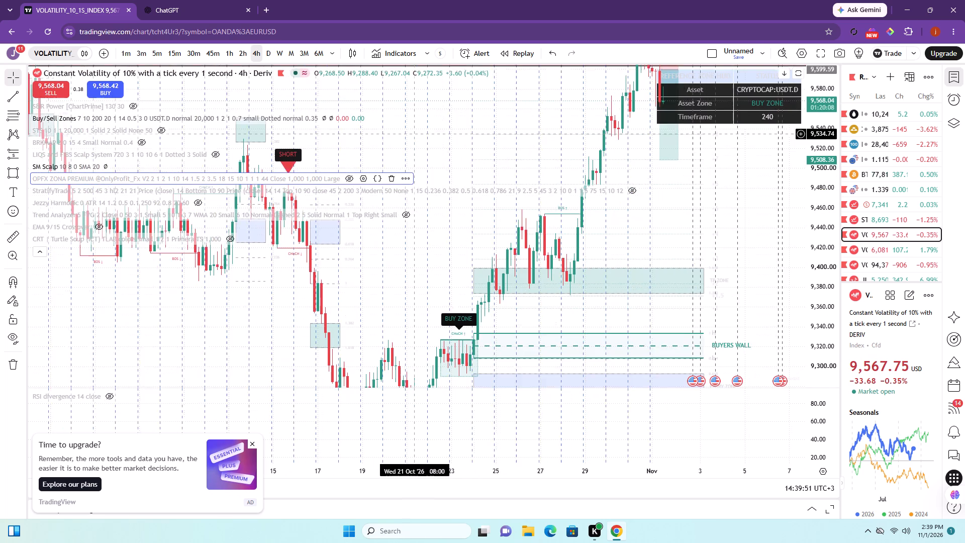
drag(412, 127, 434, 162)
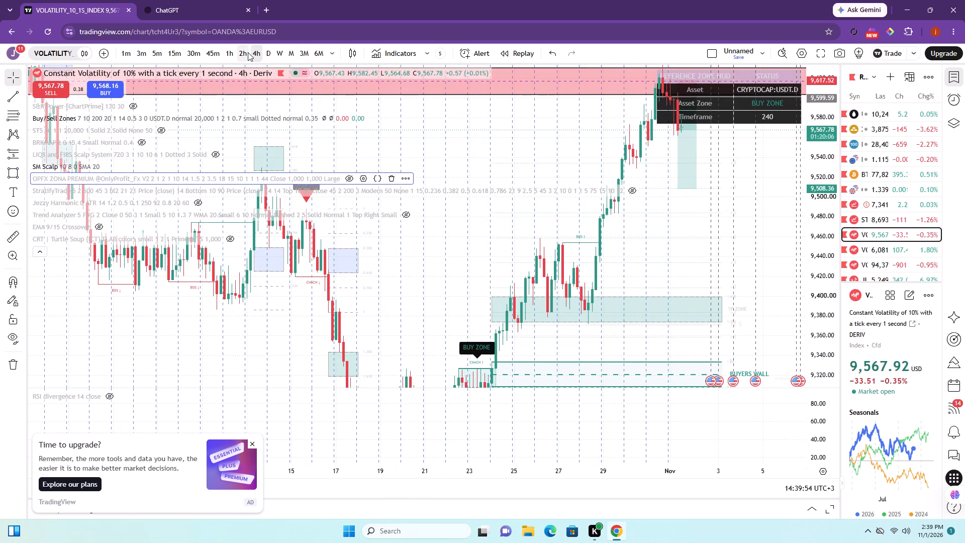
click(234, 51)
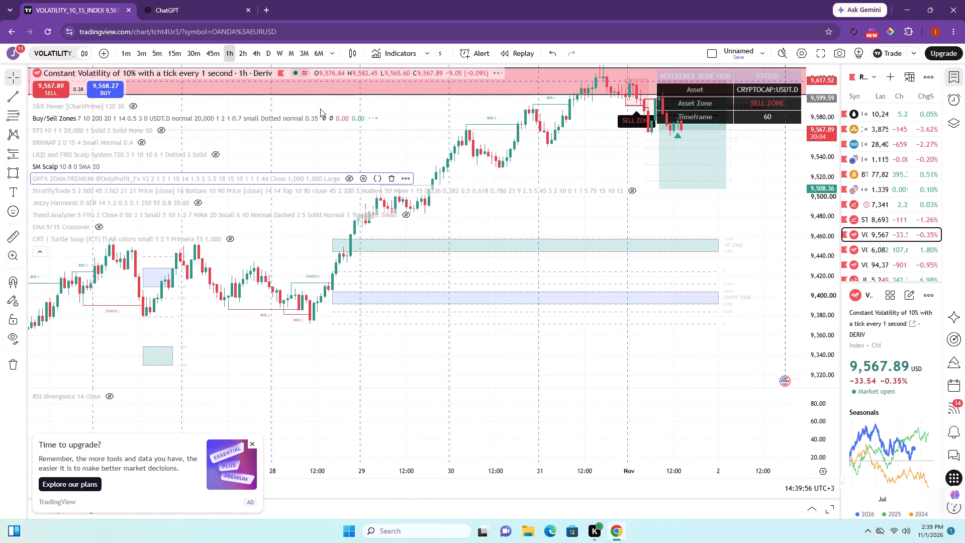
drag(746, 182, 716, 251)
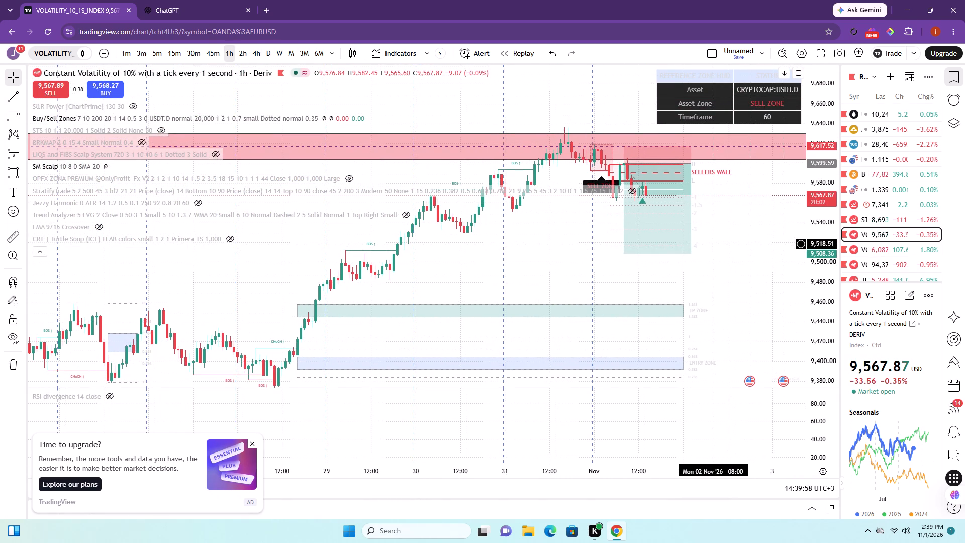
drag(705, 244, 713, 266)
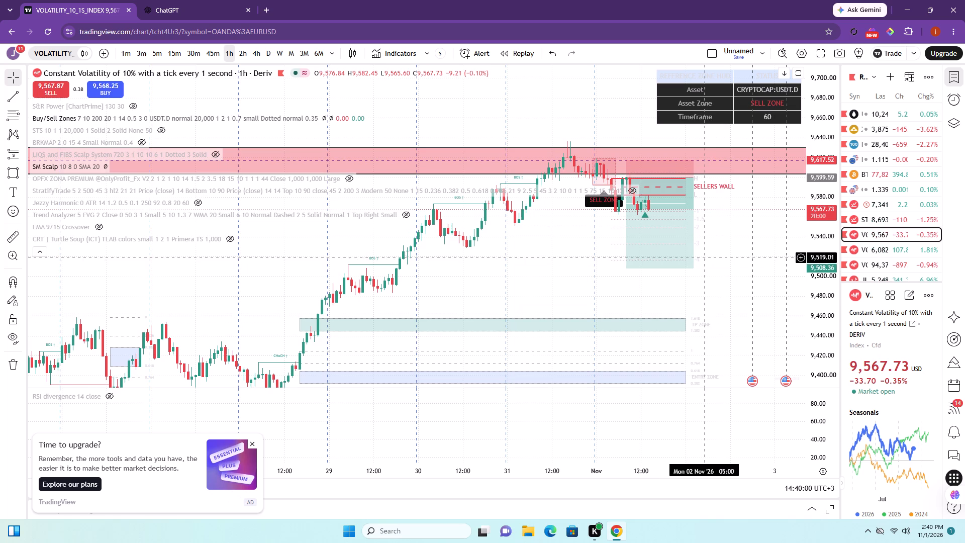
Raise the short position's stop level to about 9,627.10.
drag(628, 160, 627, 150)
click(629, 265)
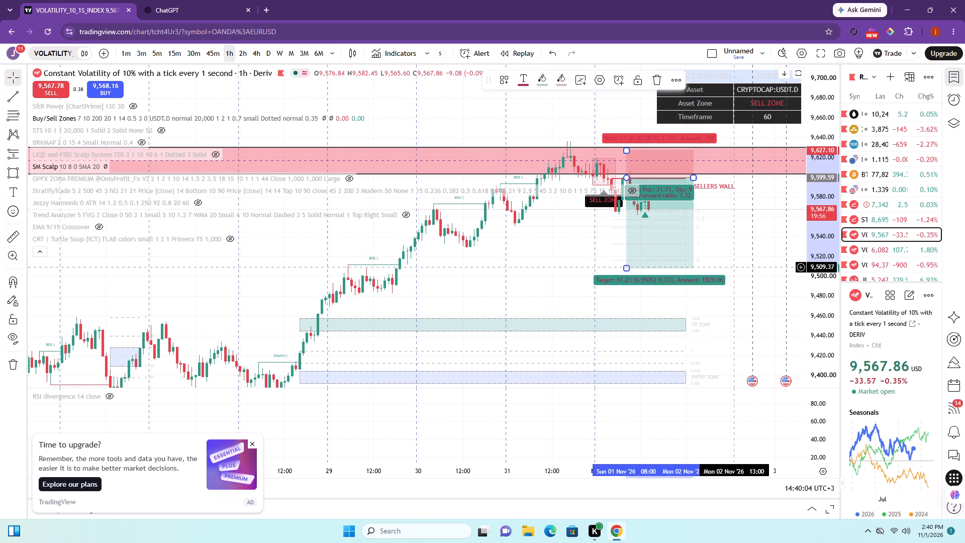
click(733, 267)
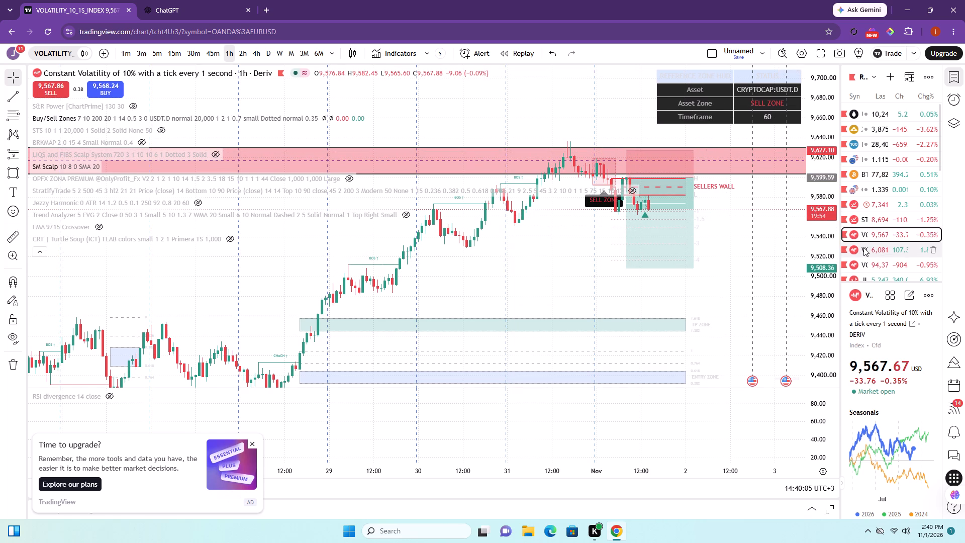
Check the 1-hour charts of the Volatility 30 (1s) and Volatility 30 indices with Buy/Sell Zones shown.
click(863, 247)
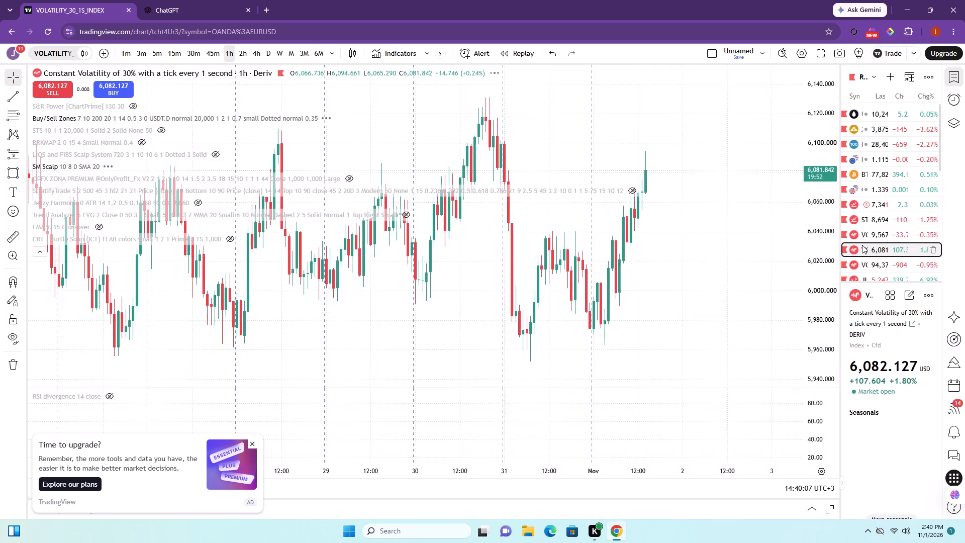
click(859, 262)
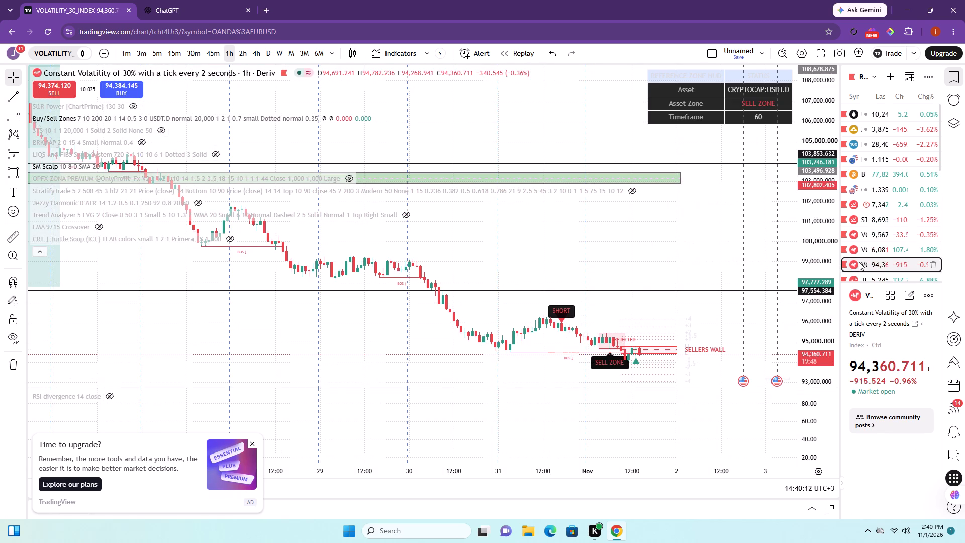
drag(340, 331, 374, 330)
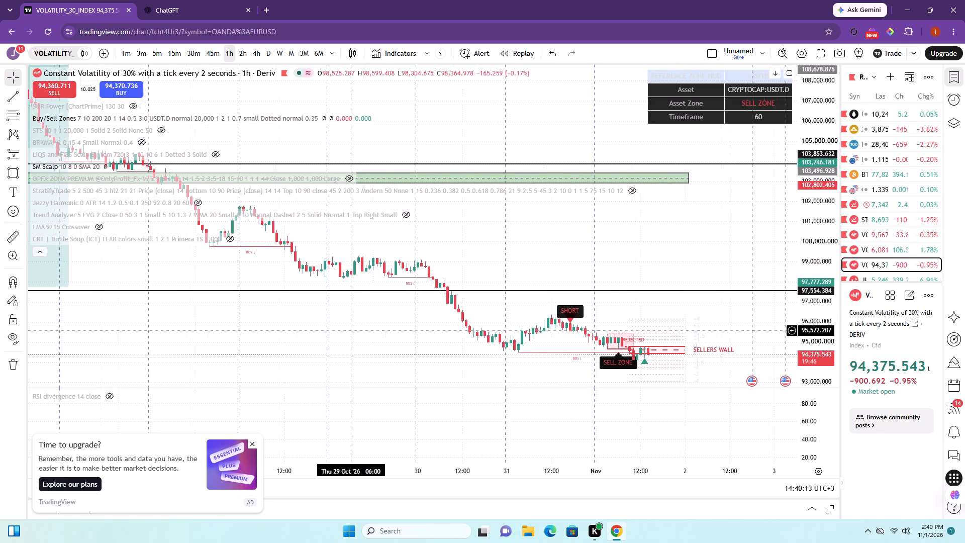
drag(374, 330, 435, 301)
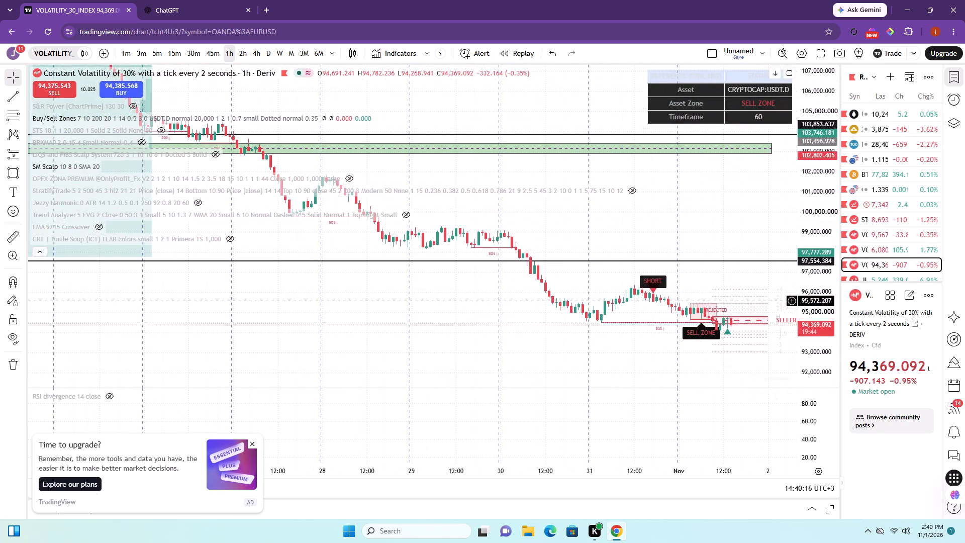
click(865, 266)
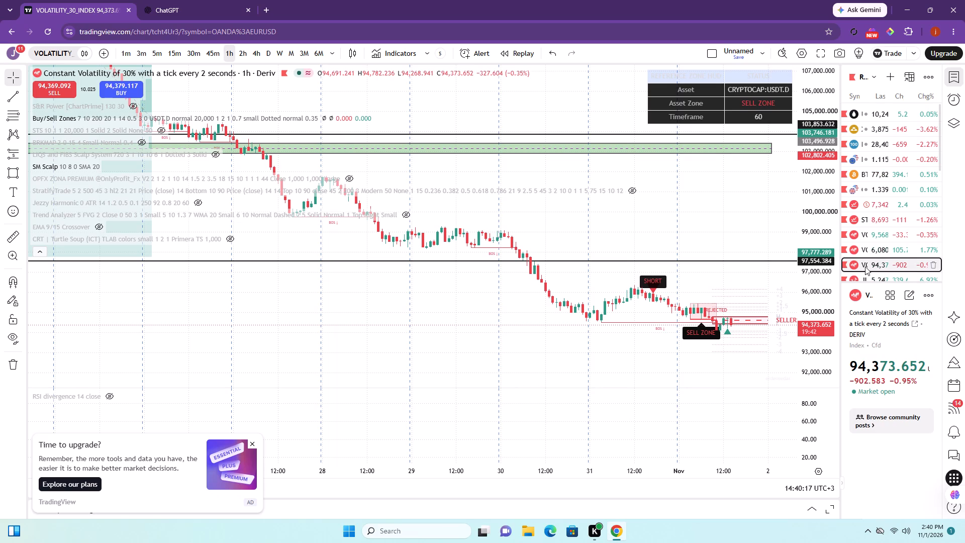
Check the Jump 75 index on the 1-hour and daily charts, returning to 1-hour.
click(865, 277)
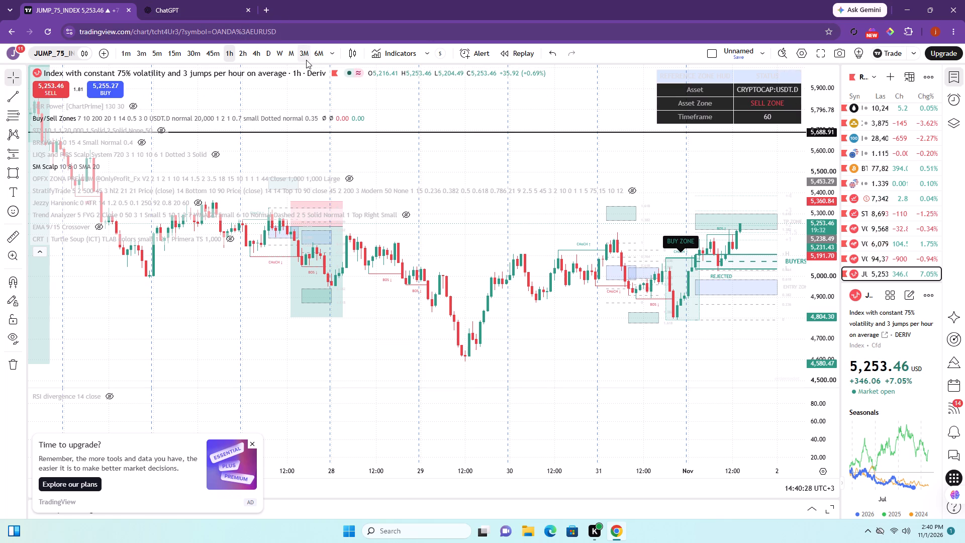
click(265, 51)
drag(265, 51, 322, 67)
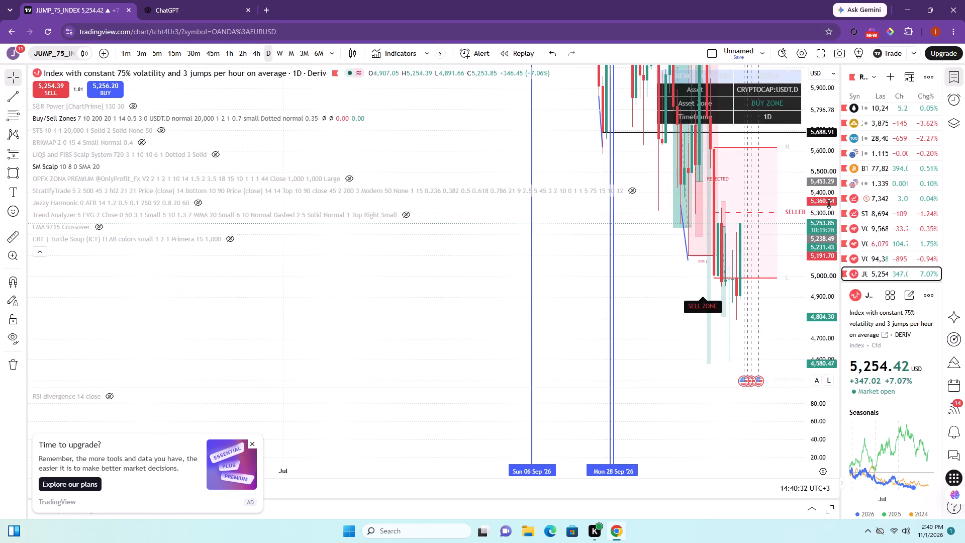
drag(830, 205, 832, 343)
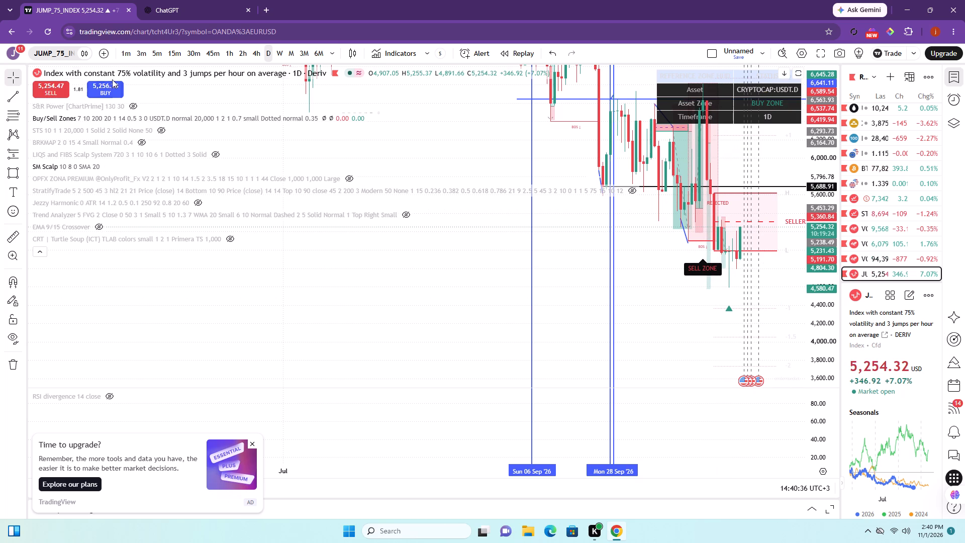
click(232, 50)
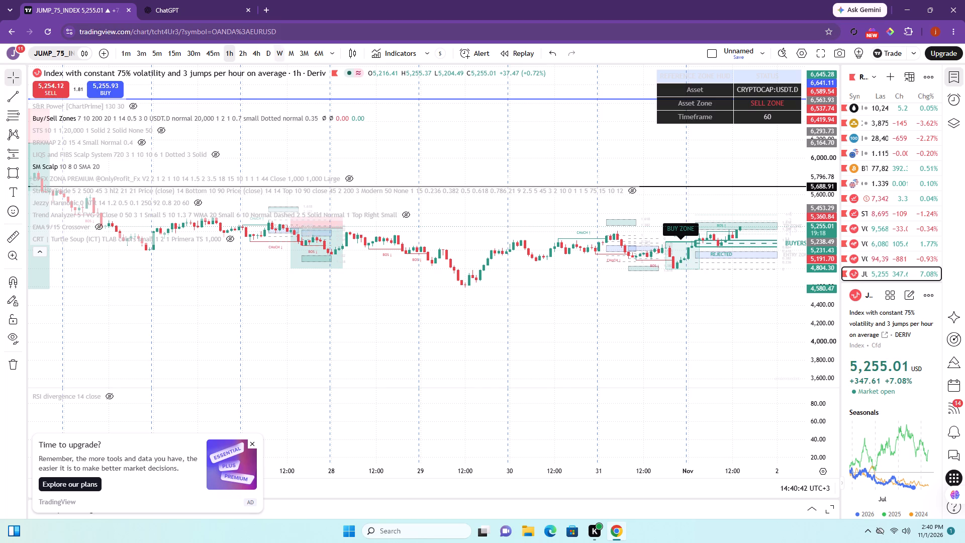
drag(825, 371, 822, 134)
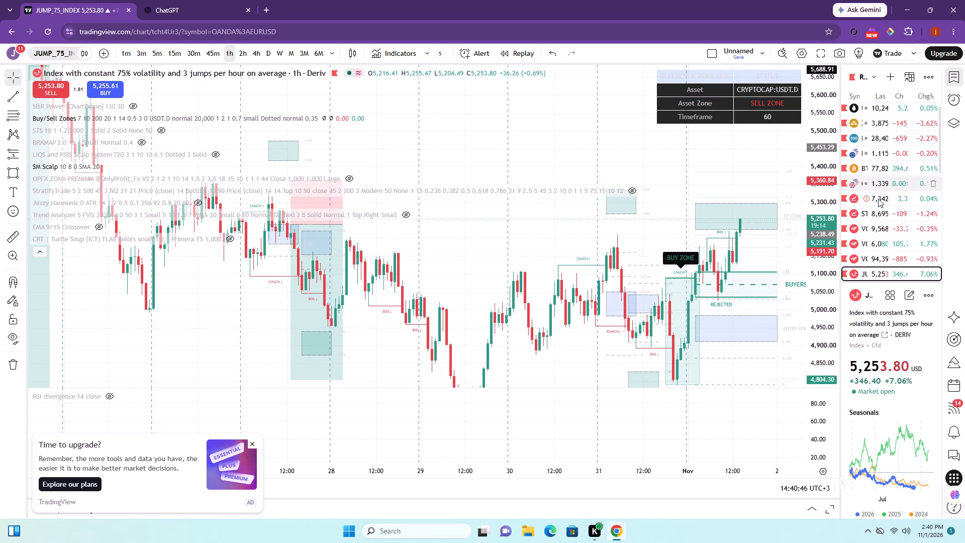
Check the 1-hour chart of the Jump 25 index with Buy/Sell Zones shown.
scroll(882, 265, down, 1)
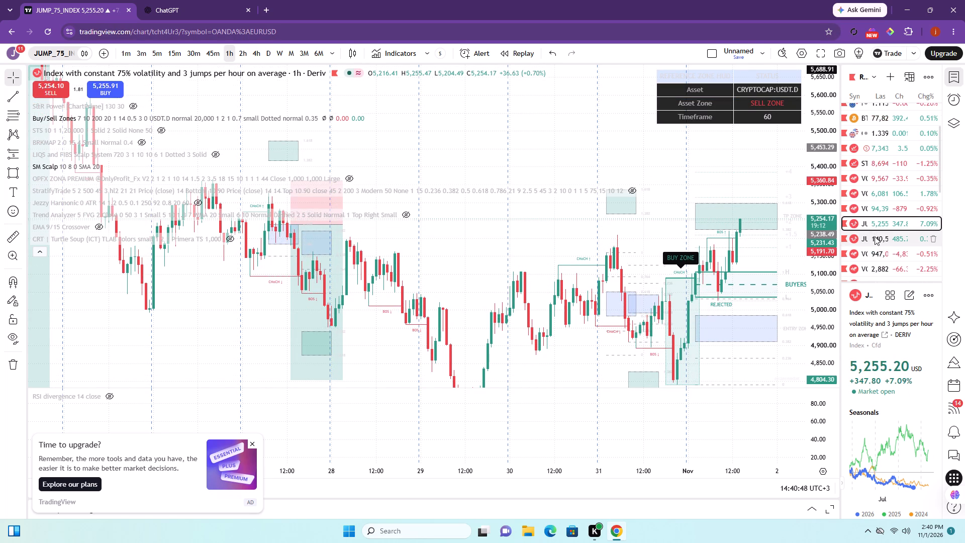
click(875, 237)
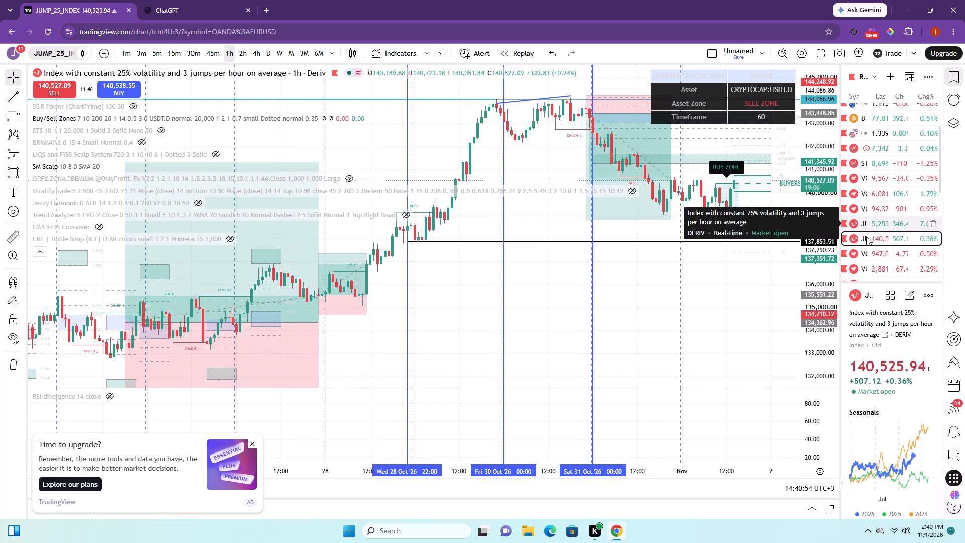
drag(764, 303, 740, 332)
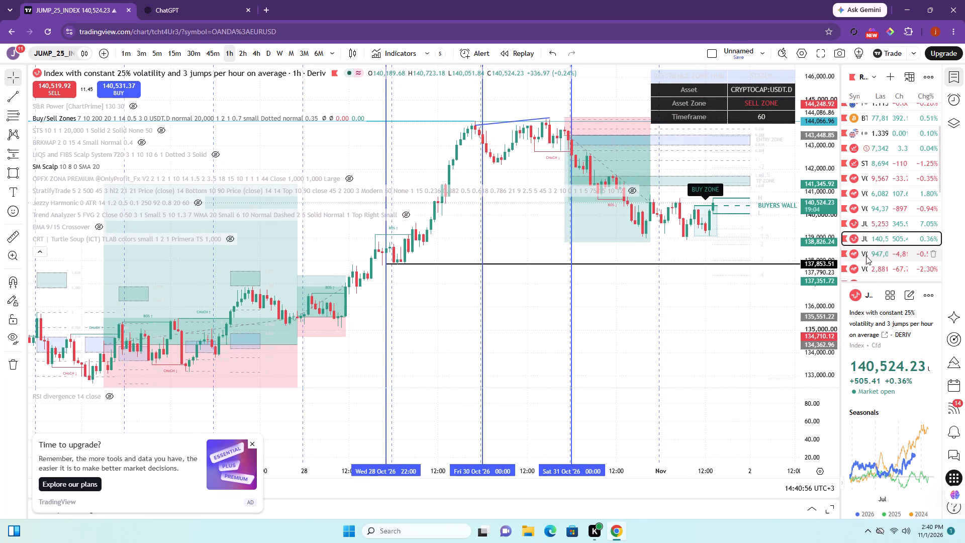
Examine the Volatility 25 (1s) index's recent and earlier 1-hour price action around the green zone, dismissing the upgrade ad.
click(866, 255)
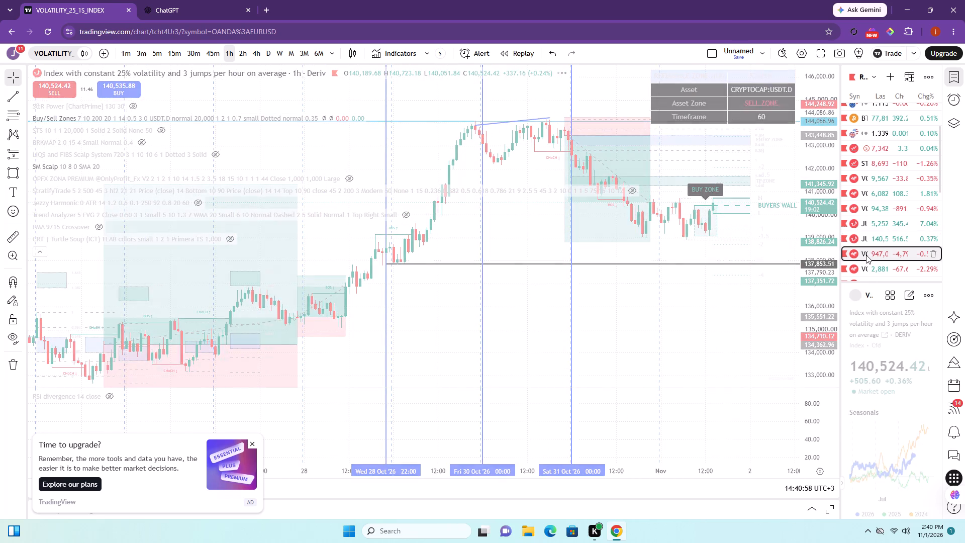
drag(751, 190, 749, 208)
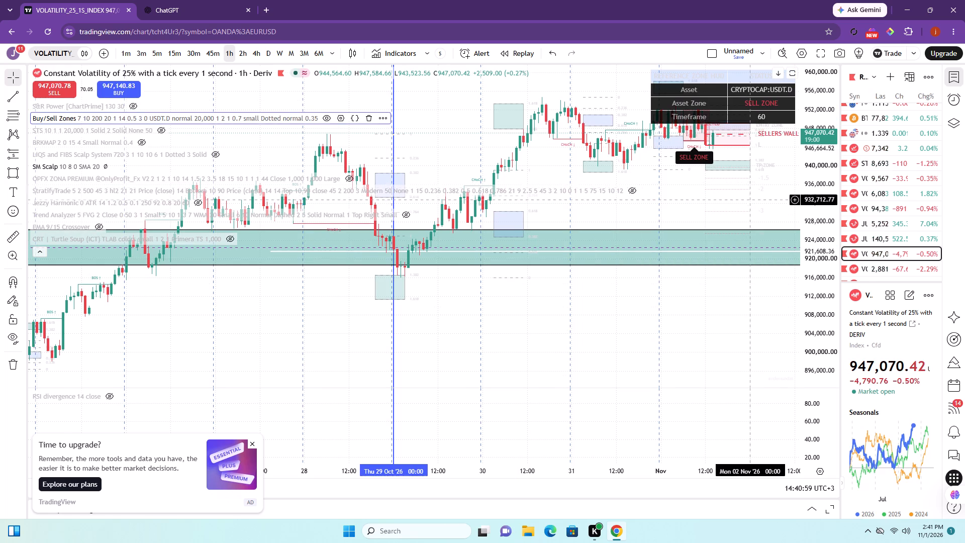
drag(749, 208, 710, 260)
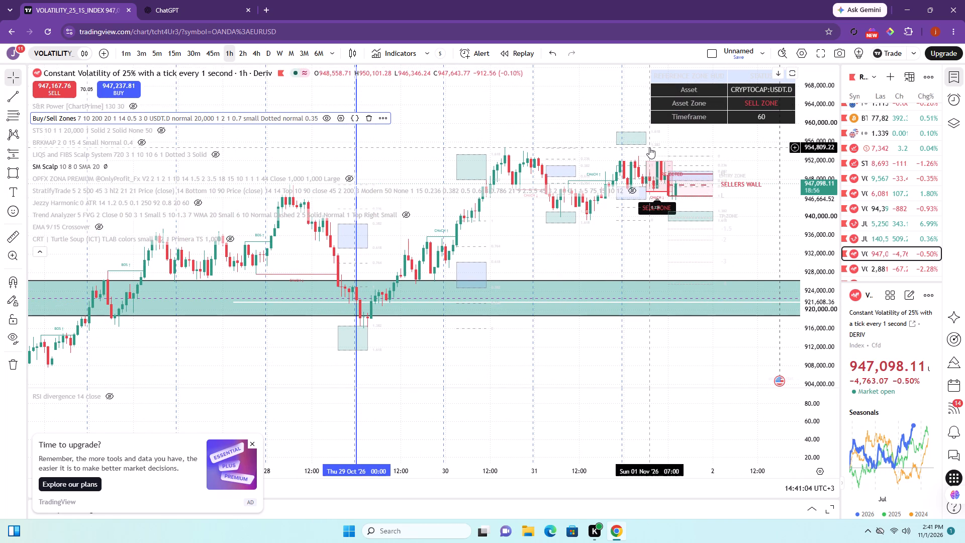
click(251, 441)
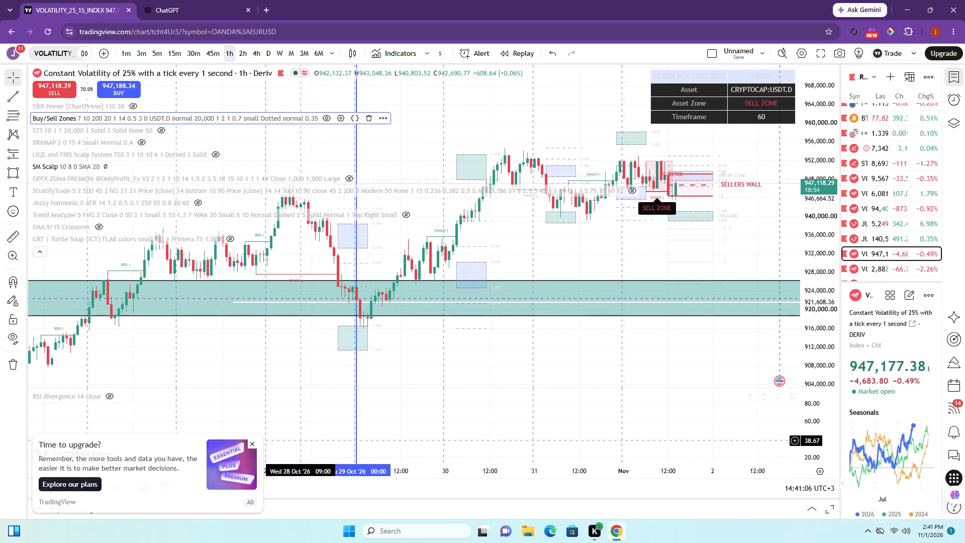
triple_click(384, 455)
triple_click(386, 455)
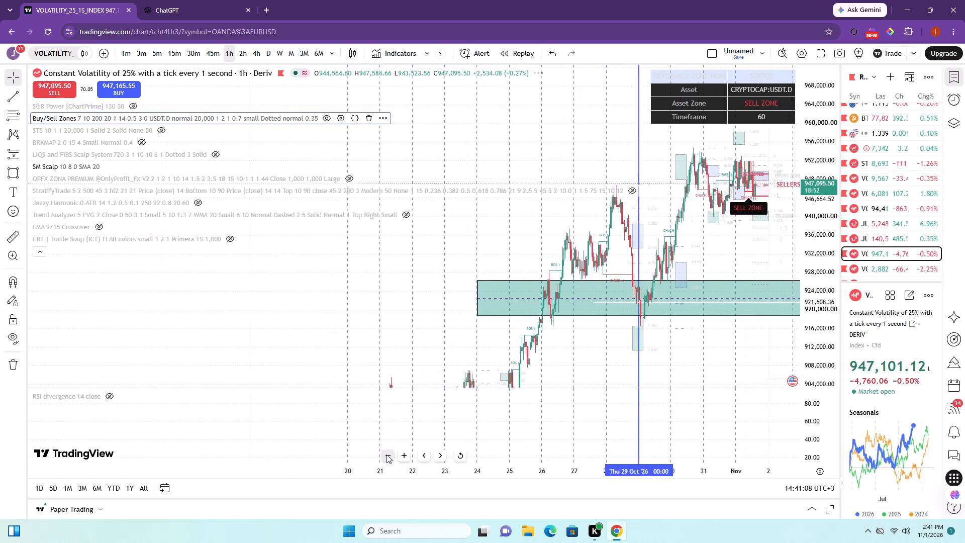
triple_click(387, 455)
drag(616, 286, 635, 373)
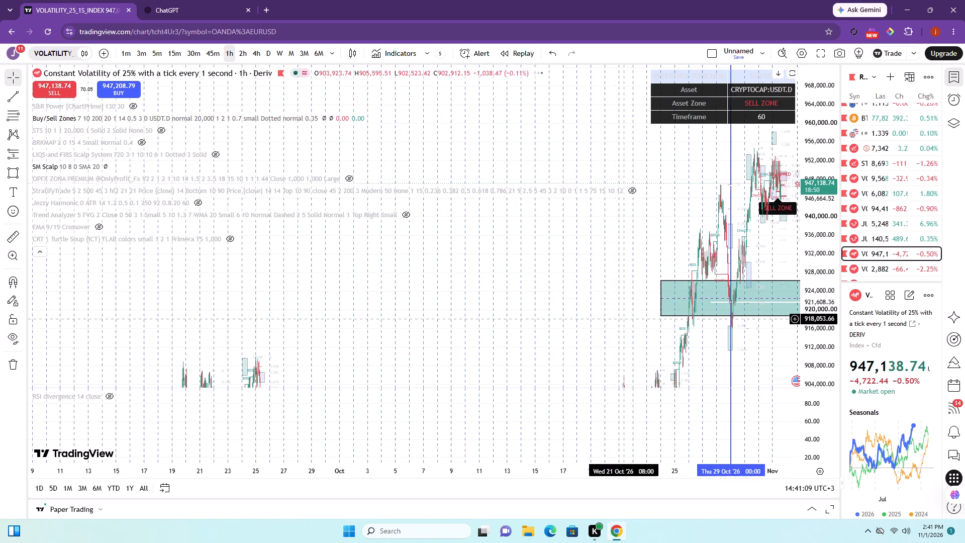
drag(635, 373, 516, 343)
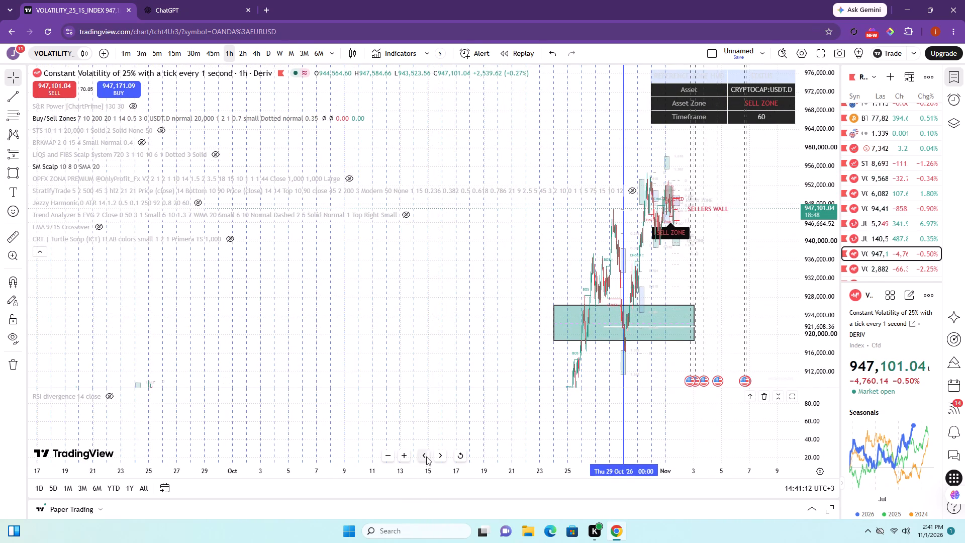
double_click(401, 457)
triple_click(405, 457)
click(405, 457)
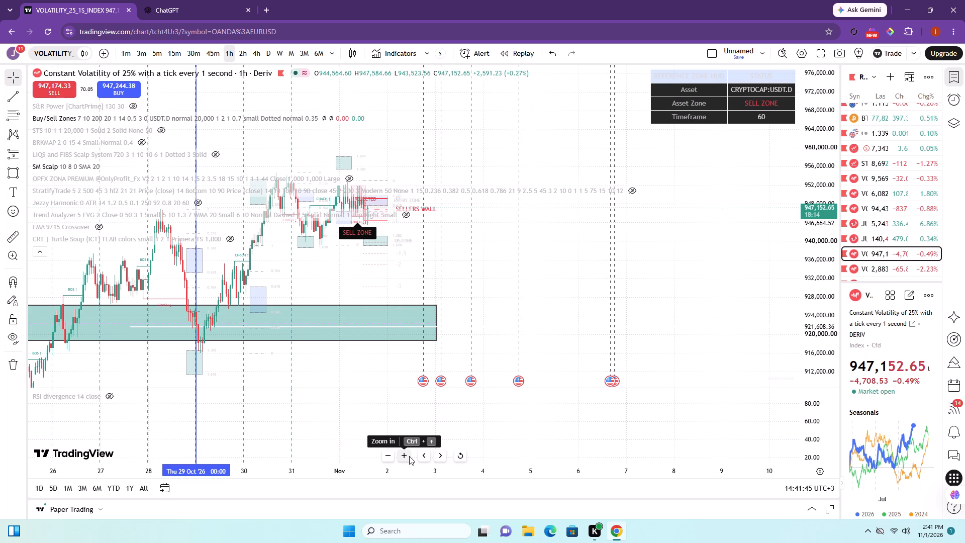
drag(478, 297, 857, 310)
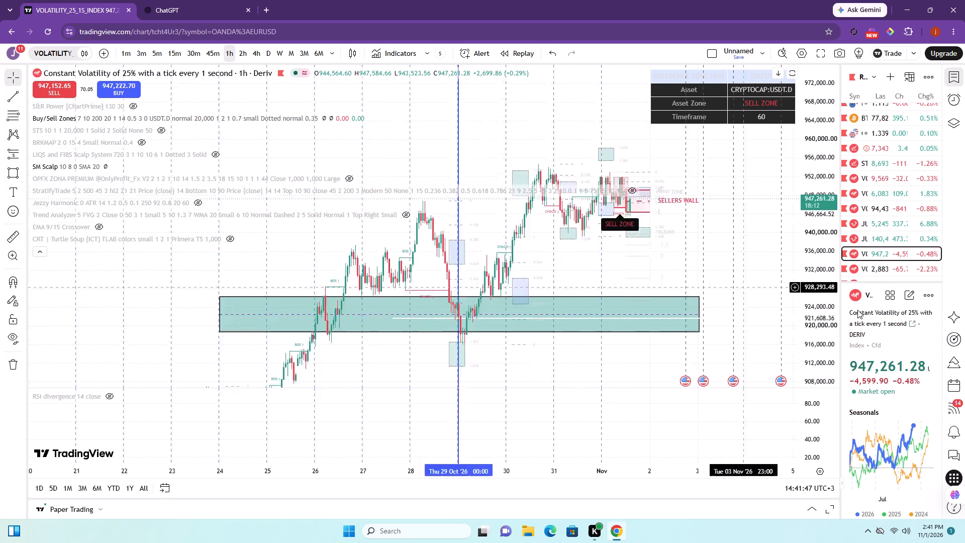
drag(857, 310, 874, 312)
click(45, 252)
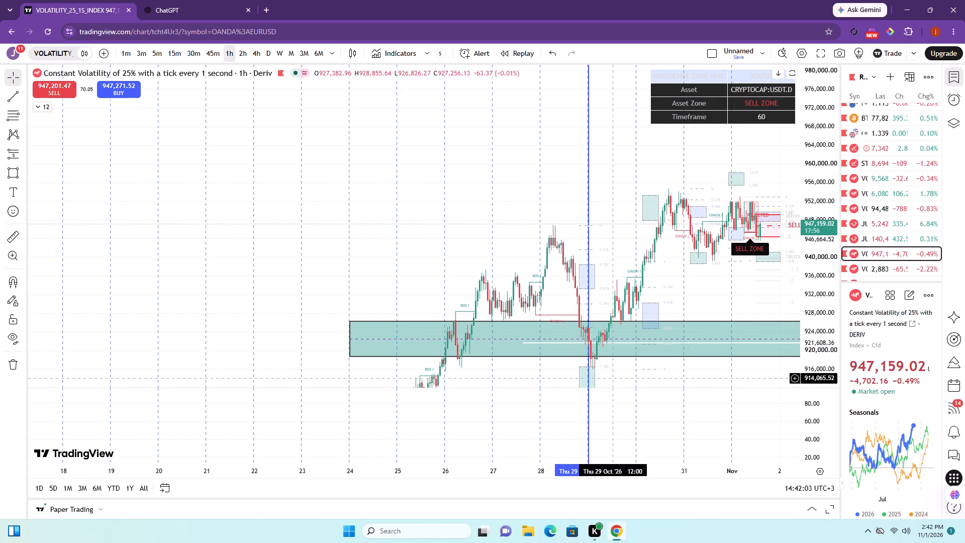
drag(781, 290, 632, 289)
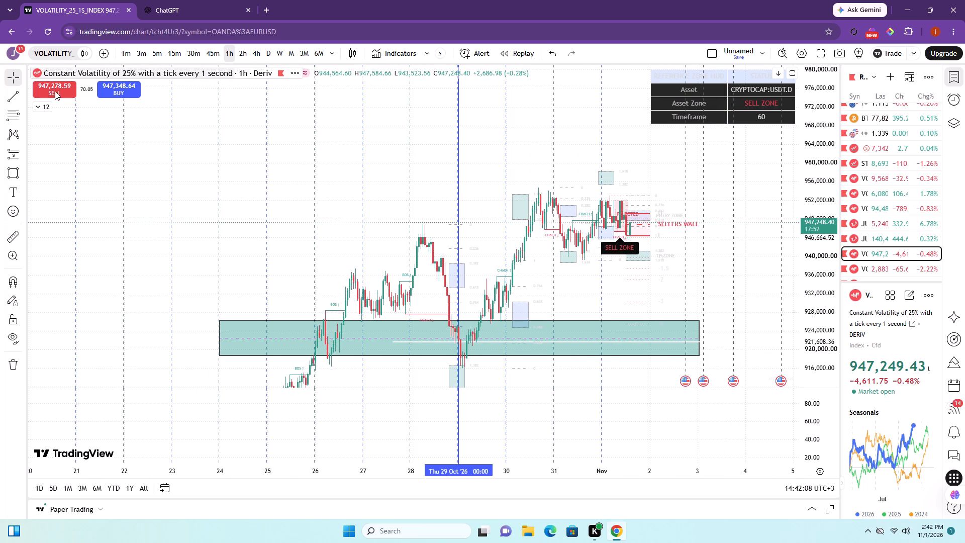
click(38, 109)
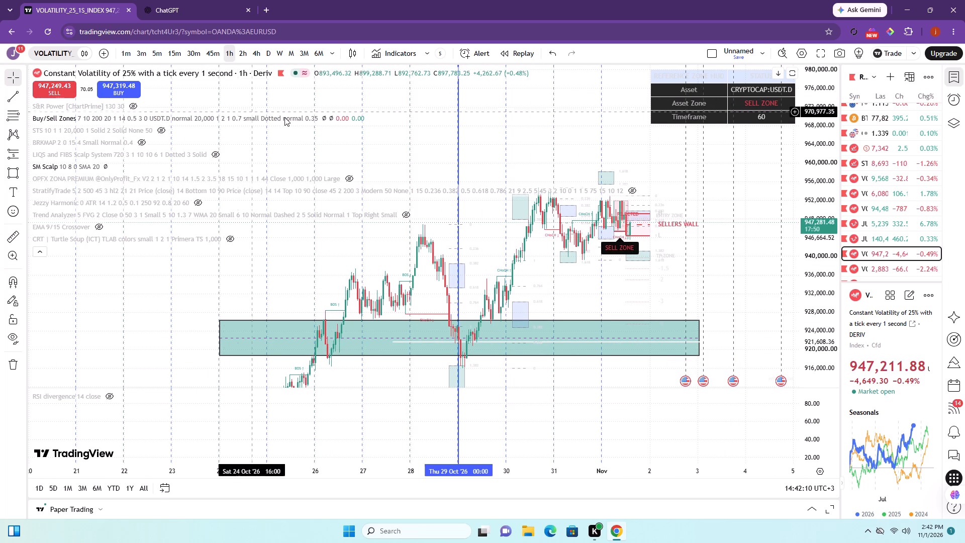
Replace Buy/Sell Zones with S&R Power on Volatility 25 (1s) and check it on the 4-hour chart.
click(327, 117)
click(129, 106)
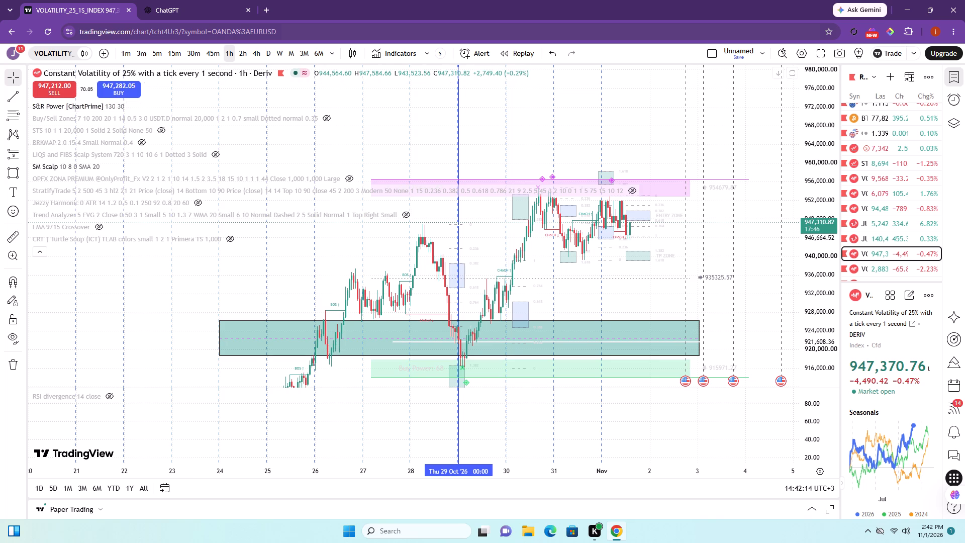
click(254, 55)
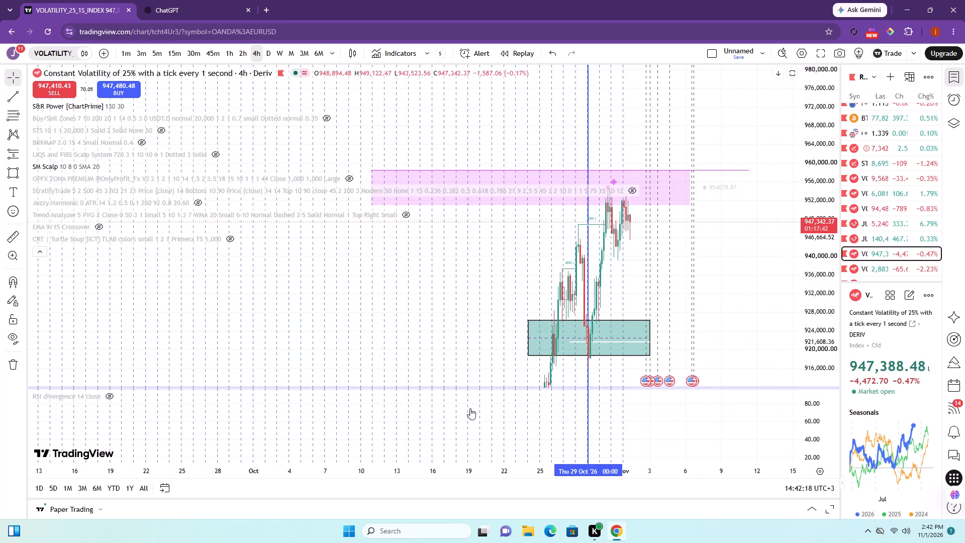
triple_click(406, 459)
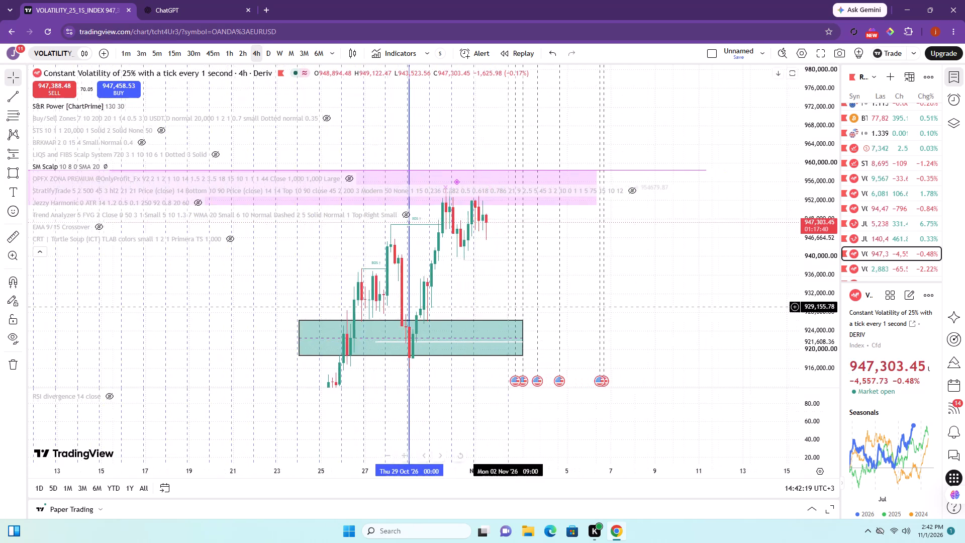
drag(506, 306, 721, 286)
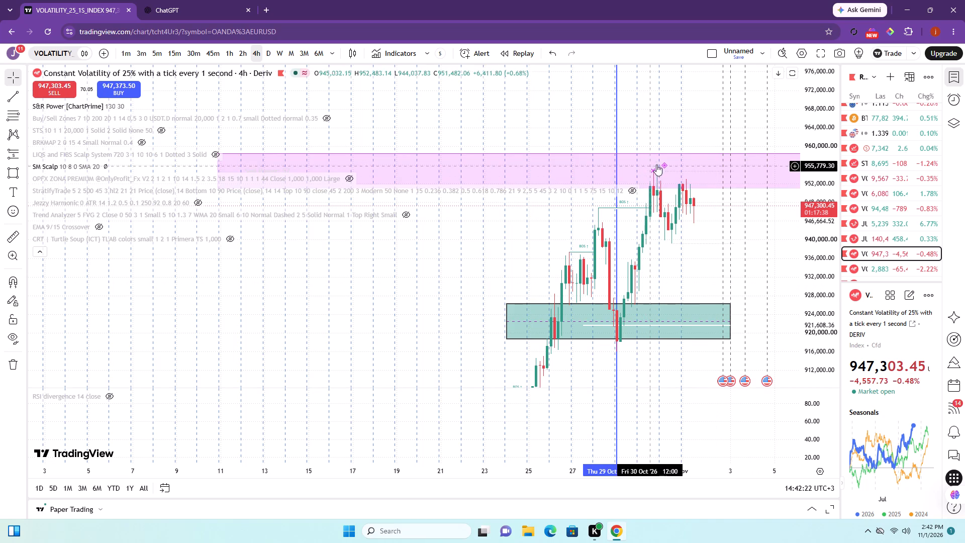
Examine the Volatility 25 index on the 4-hour and daily charts against the S&R Power zones.
click(875, 269)
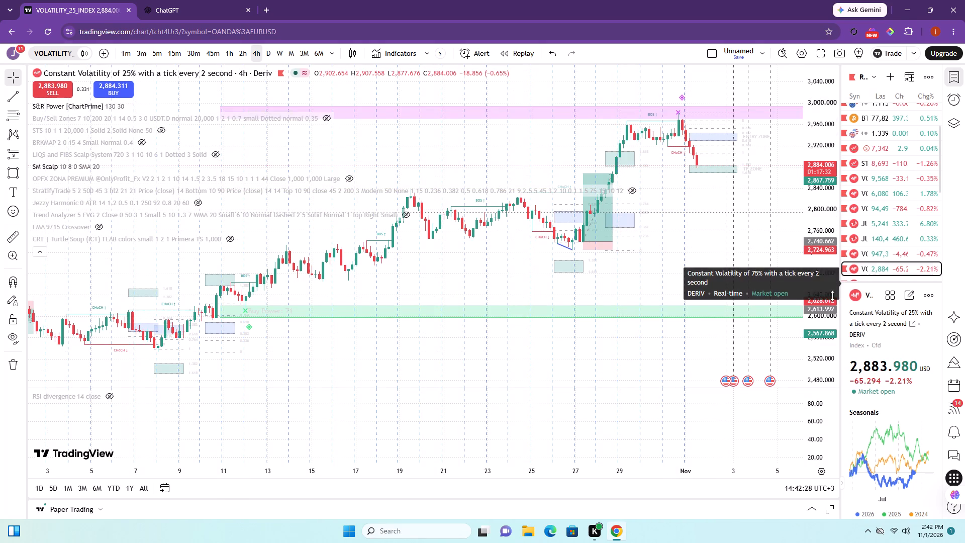
drag(825, 301, 825, 242)
drag(771, 185, 775, 192)
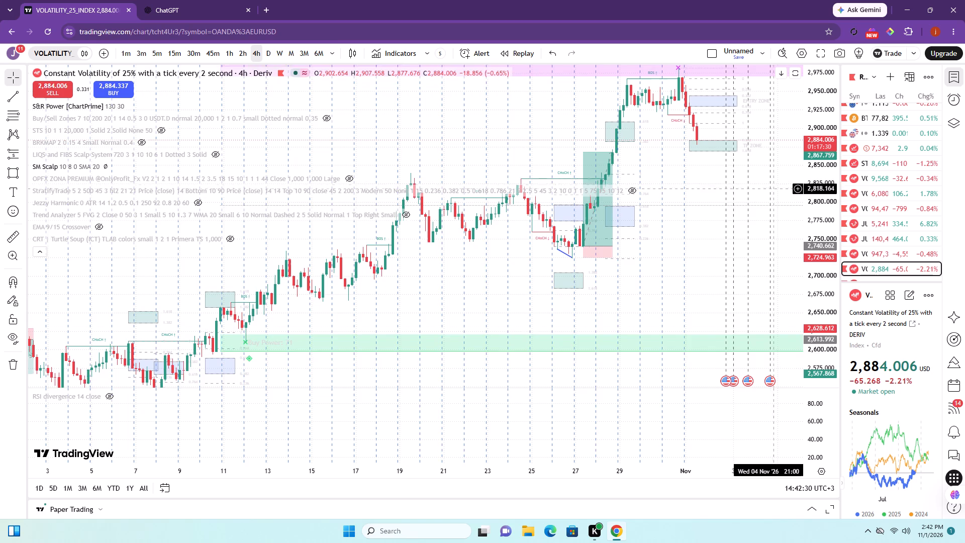
drag(775, 192, 775, 213)
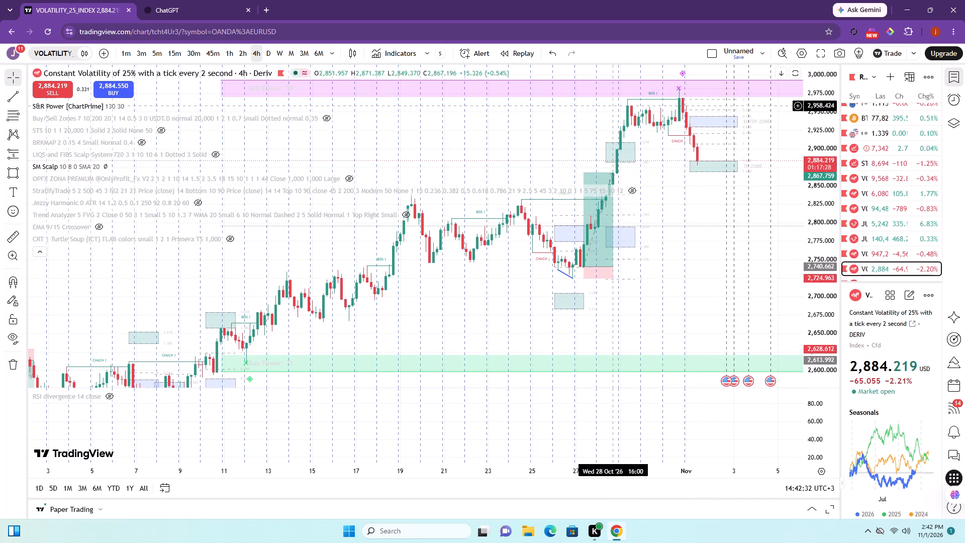
click(268, 57)
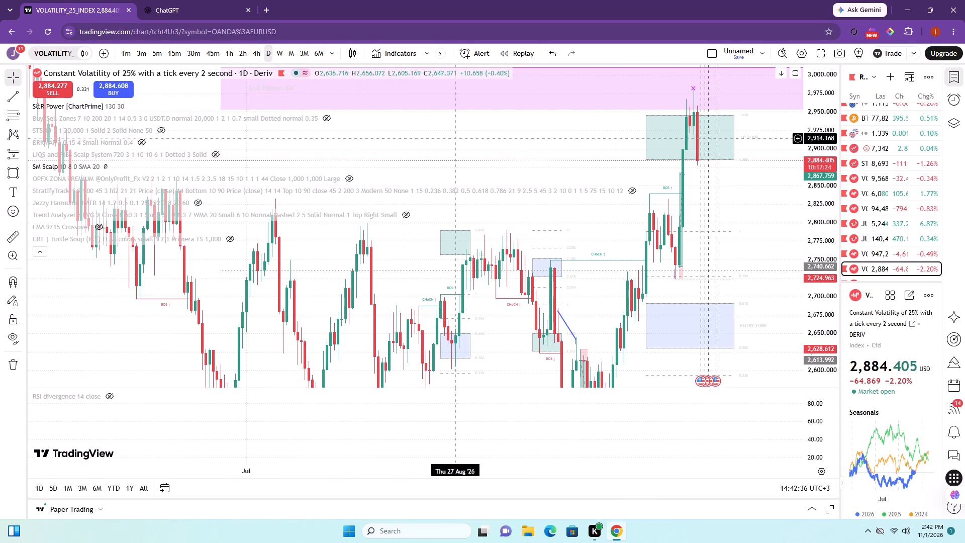
drag(432, 139, 596, 184)
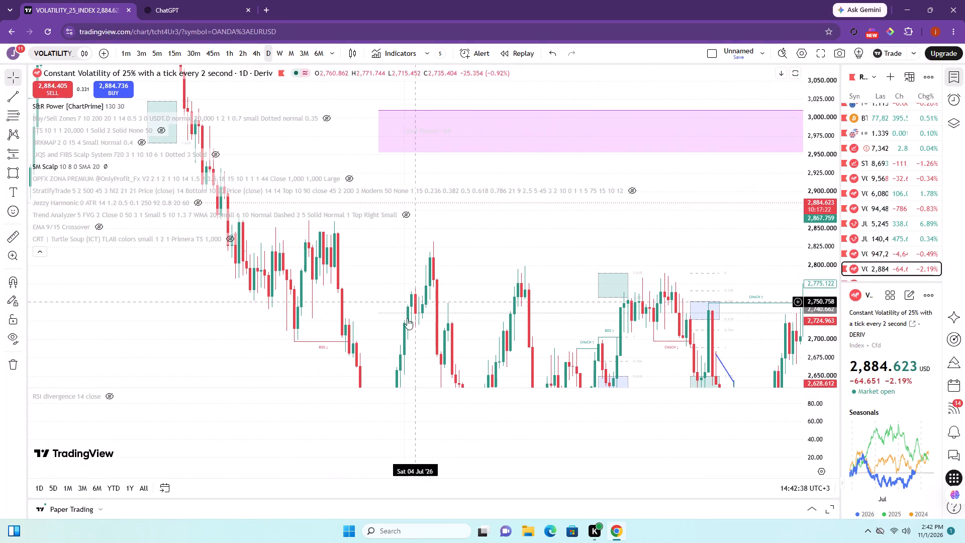
triple_click(387, 456)
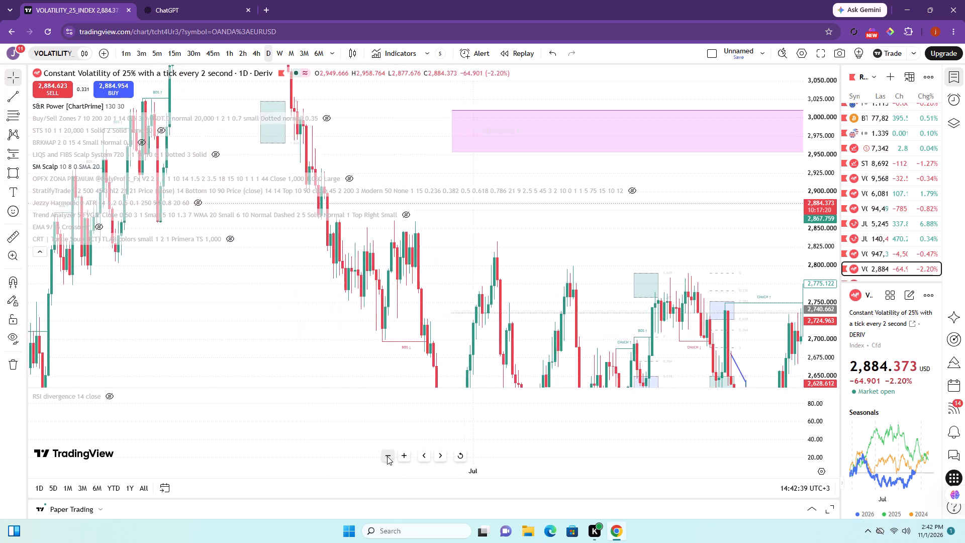
drag(729, 227, 497, 206)
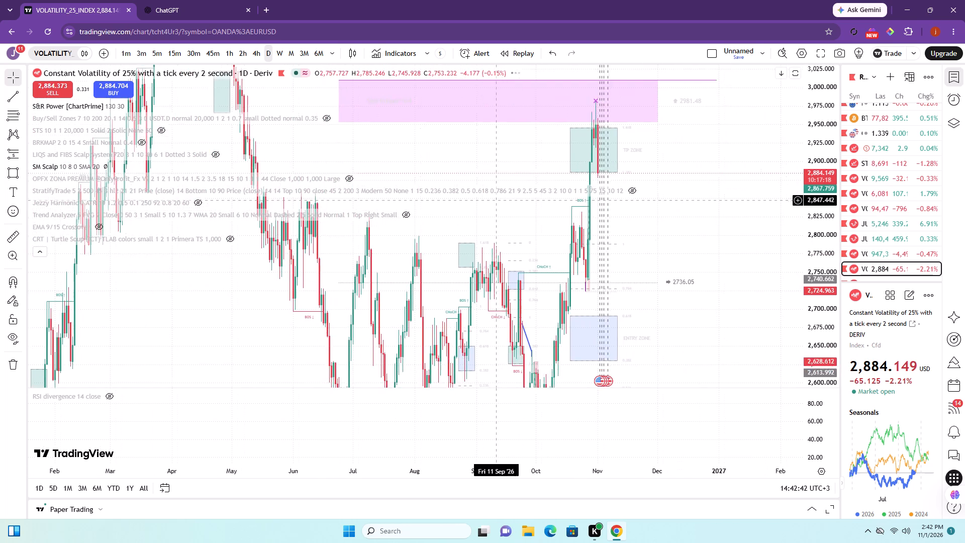
drag(497, 206, 580, 268)
click(583, 266)
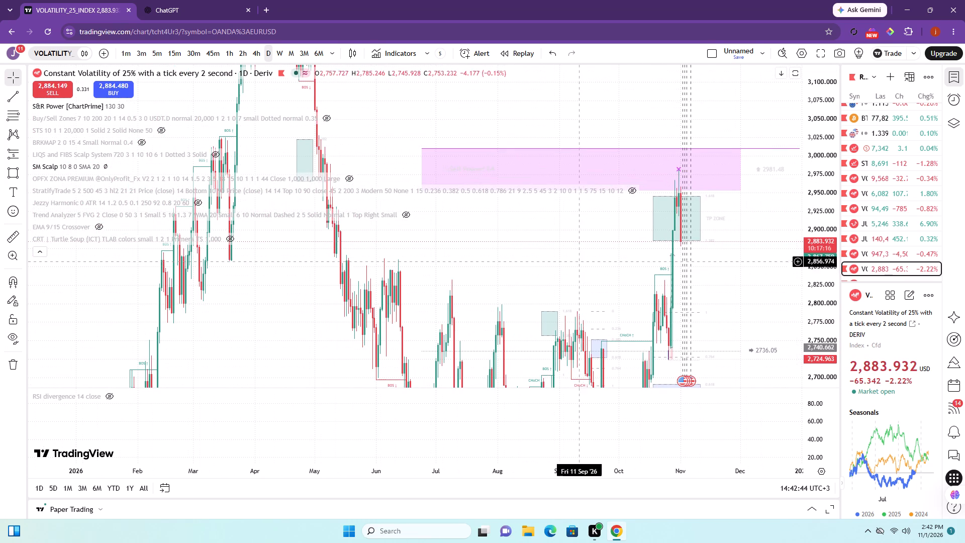
drag(578, 260, 628, 247)
Hide the SM Scalp indicator and show Trend Analyzer on the daily Volatility 25 chart.
click(107, 165)
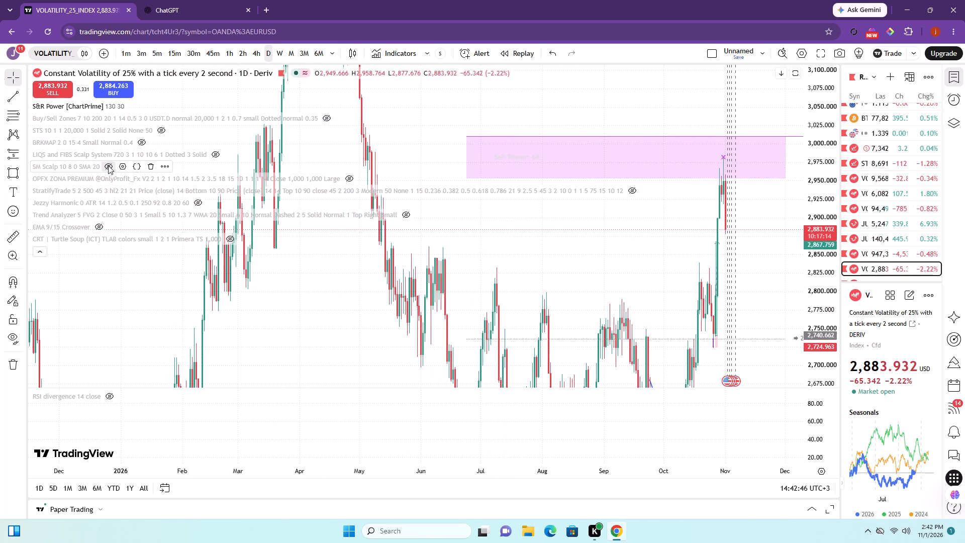
click(406, 214)
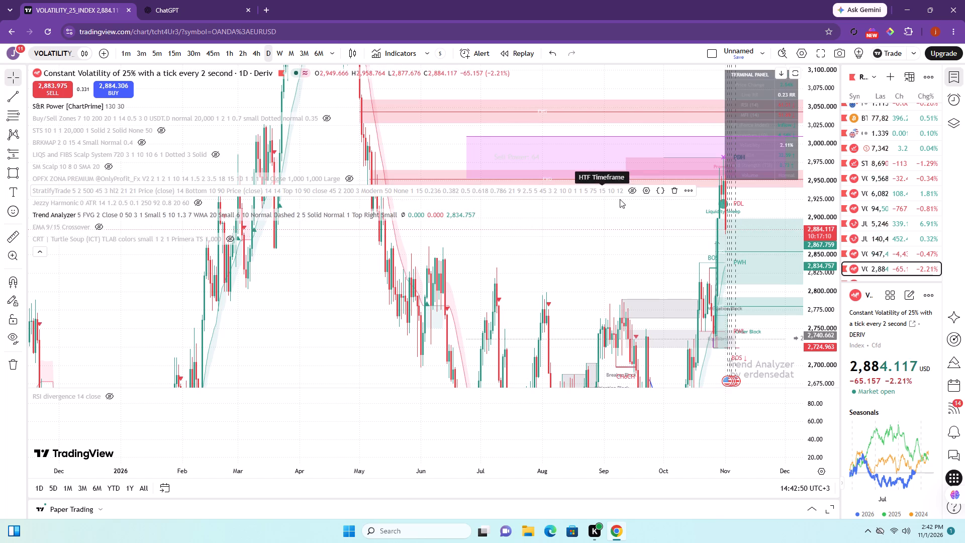
Draw a rectangle over the red resistance zone on the daily Volatility 25 chart, about 2,965 to 2,939, from 8 May to early December.
click(13, 177)
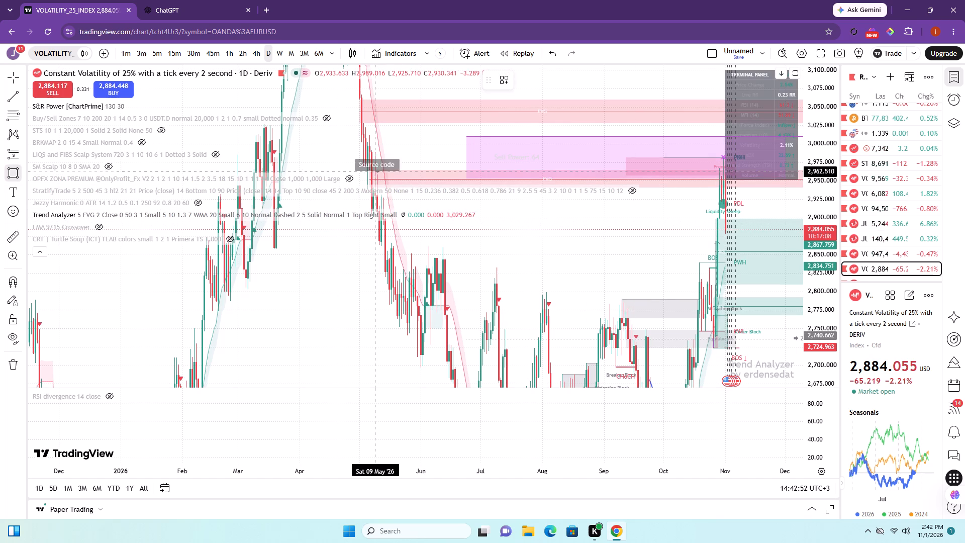
click(372, 170)
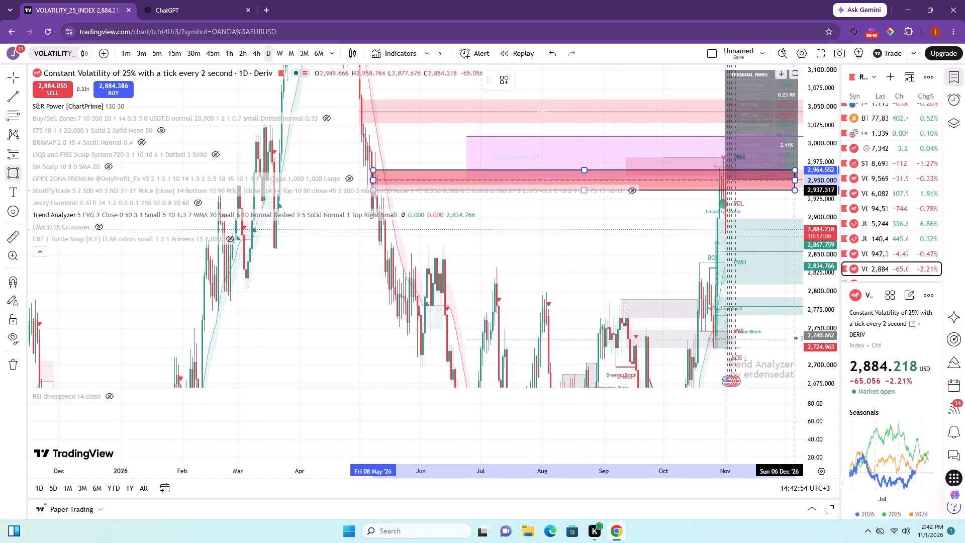
click(793, 189)
click(789, 218)
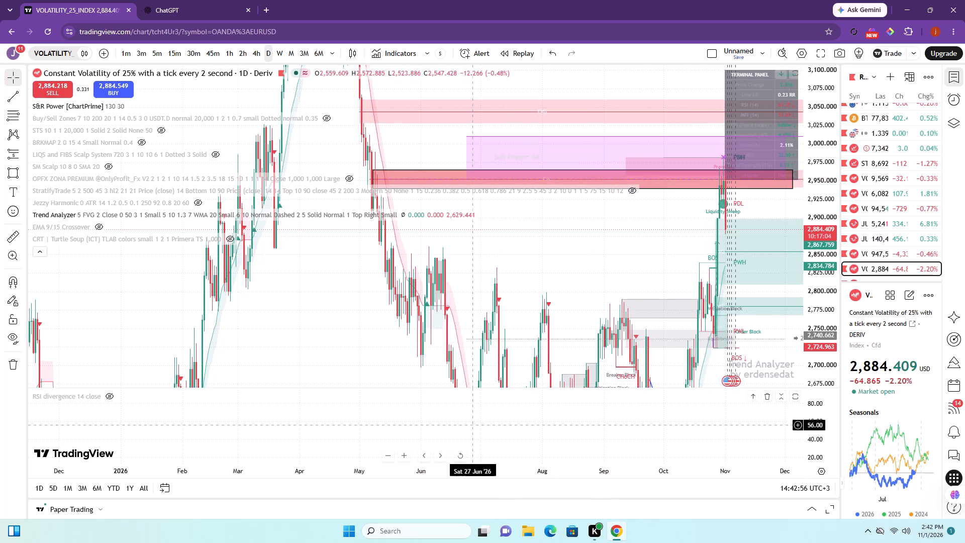
Place horizontal rays at about 2,966.6 from 24 October and about 2,899.2 from 28 October on the daily Volatility 25 chart.
triple_click(406, 456)
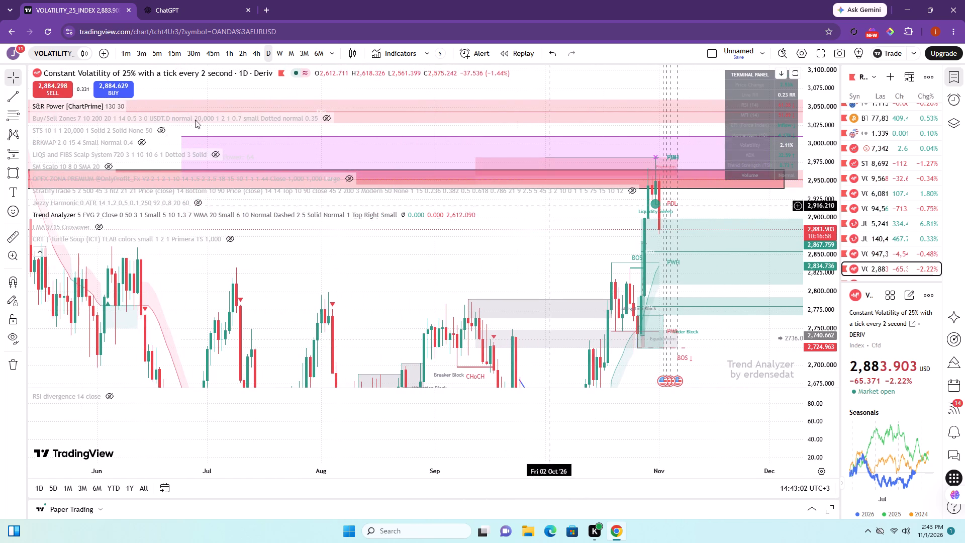
double_click(13, 100)
click(35, 227)
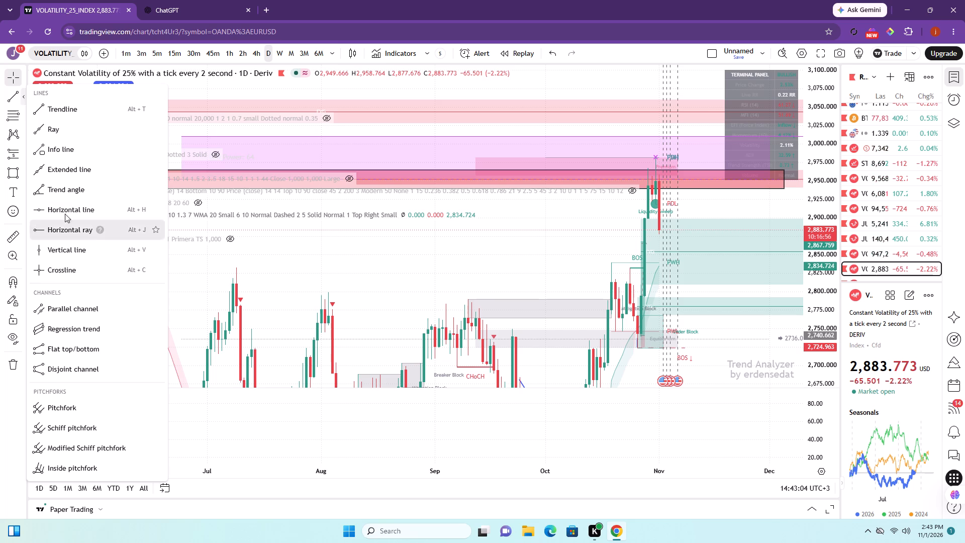
click(630, 168)
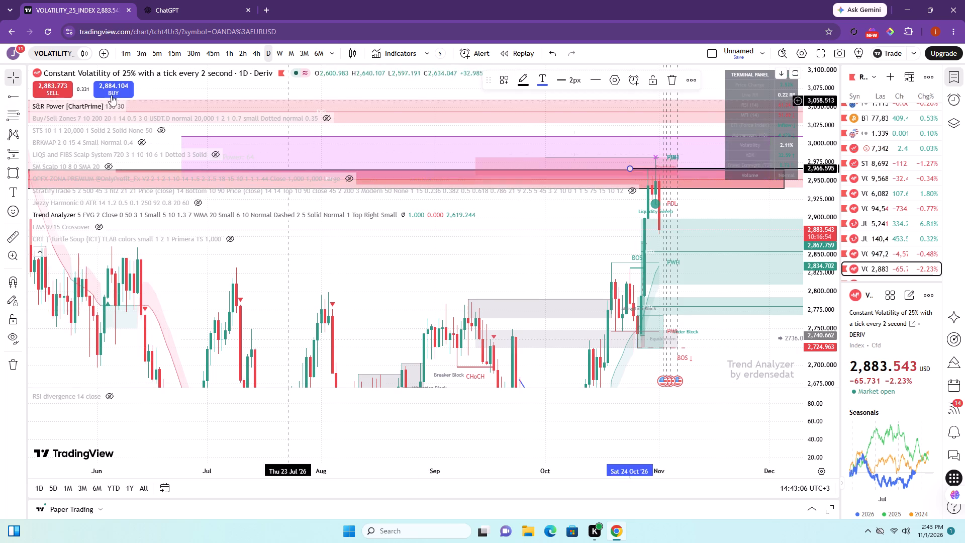
click(6, 98)
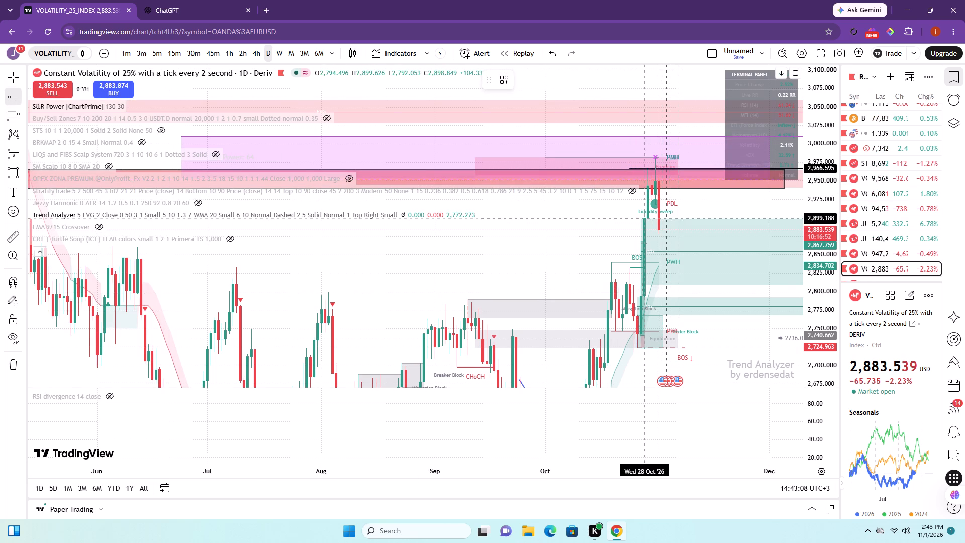
click(644, 218)
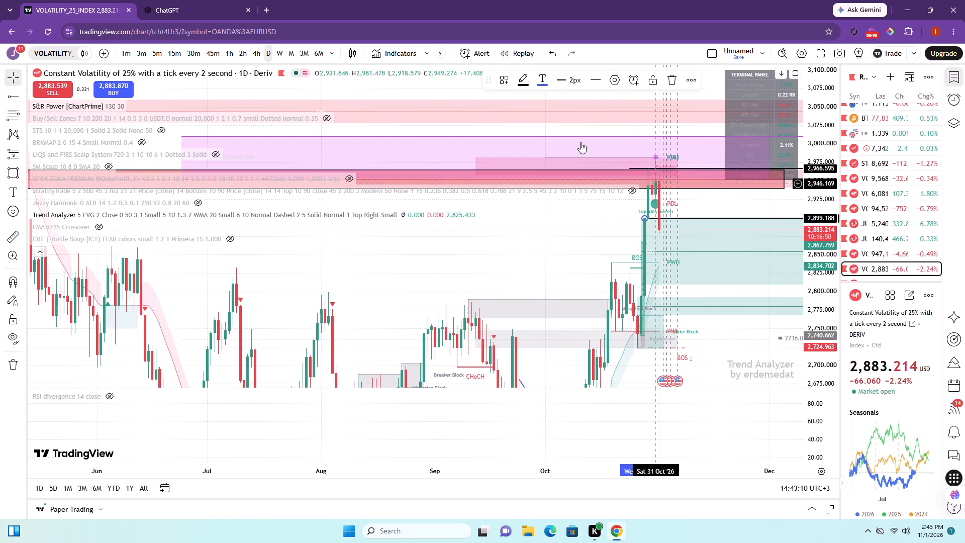
Place vertical lines at 31 October and 29 October on the daily Volatility 25 chart.
double_click(9, 96)
click(36, 253)
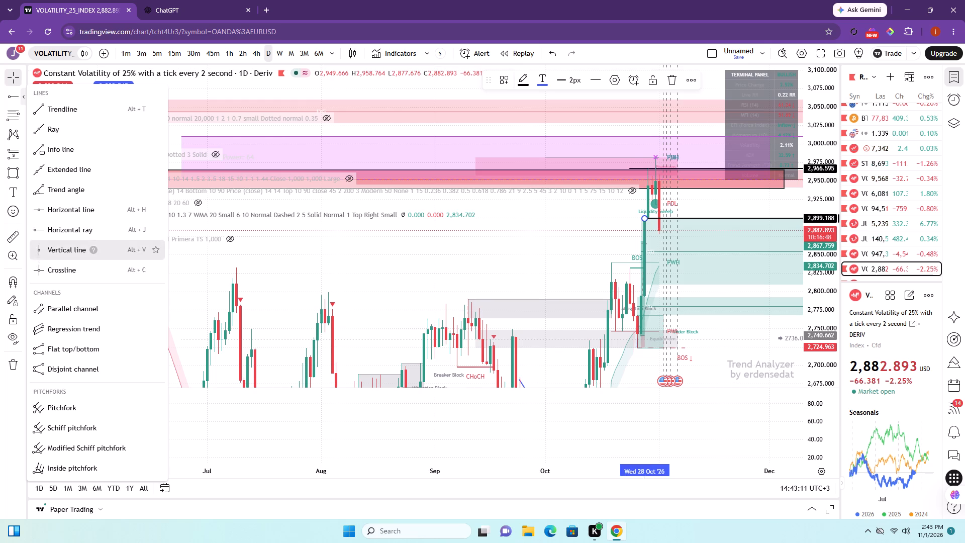
click(657, 225)
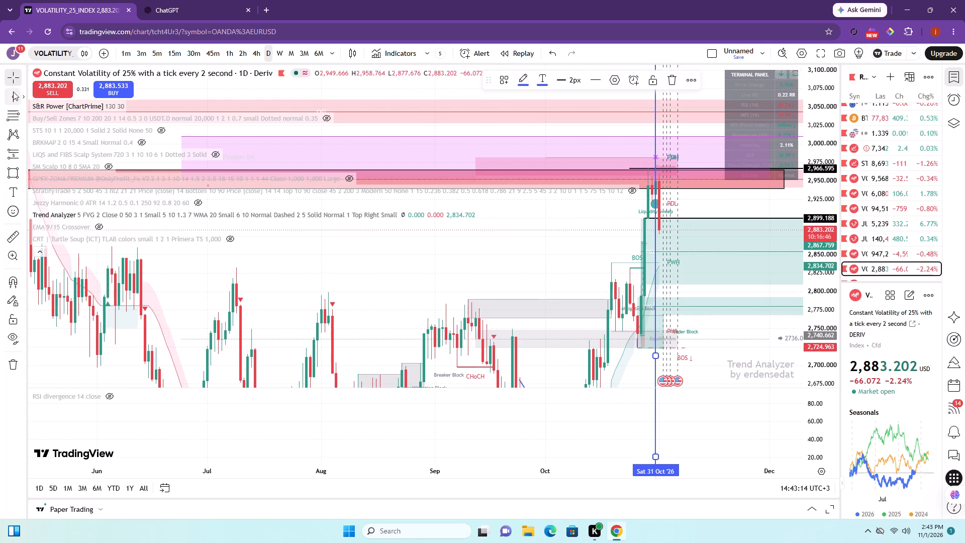
click(12, 92)
click(648, 220)
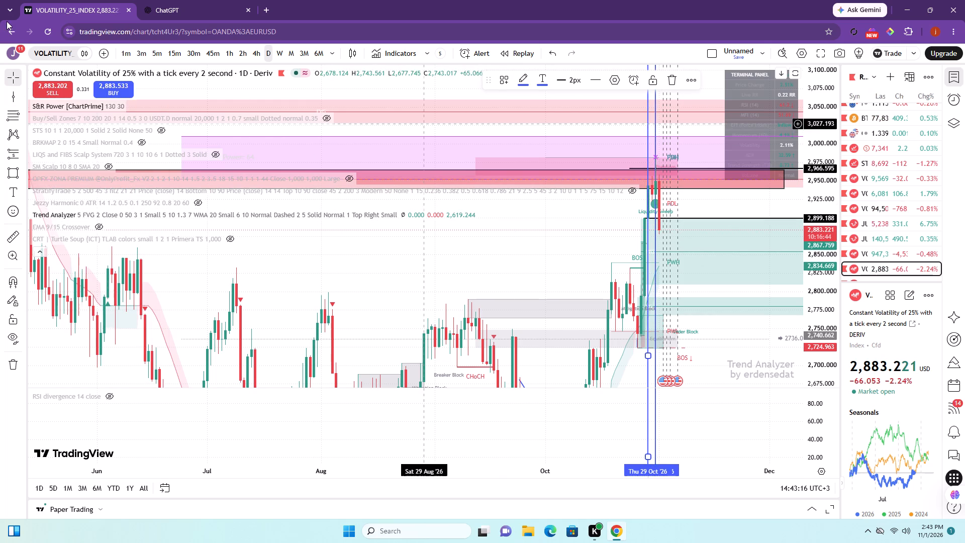
Examine Volatility 25 price action on the 30-minute chart around the drawn zone, rays and vertical lines, with the indicator list collapsed.
click(195, 58)
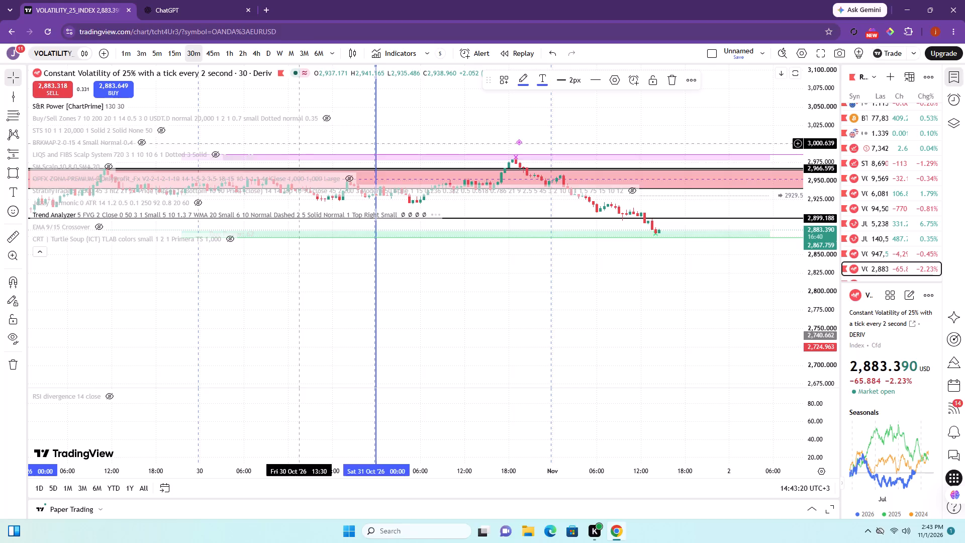
click(44, 251)
drag(828, 345, 820, 246)
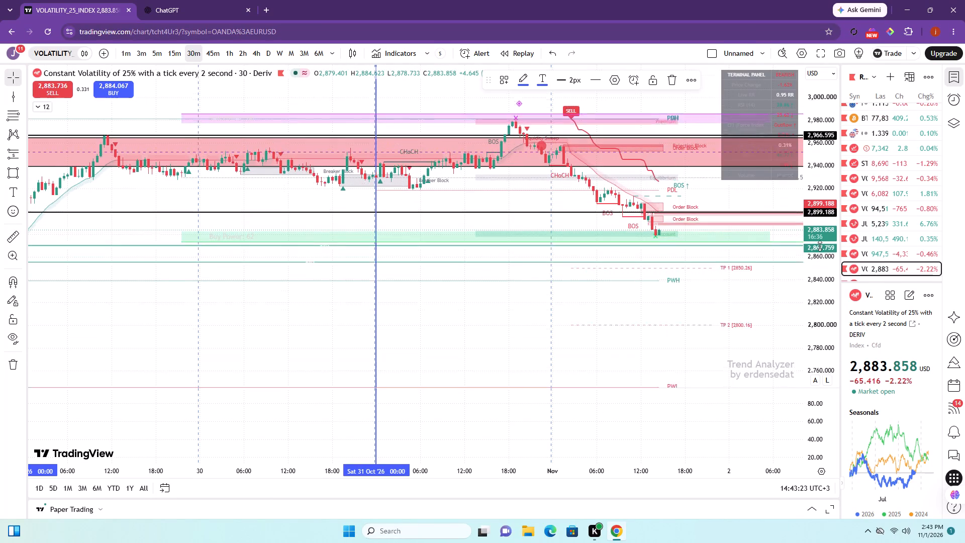
drag(820, 246, 814, 224)
triple_click(392, 458)
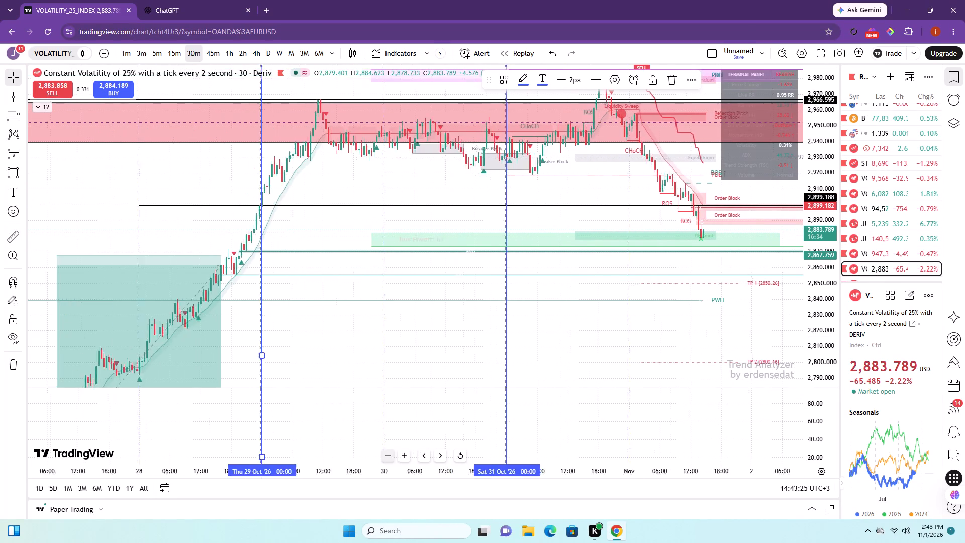
drag(640, 182, 621, 283)
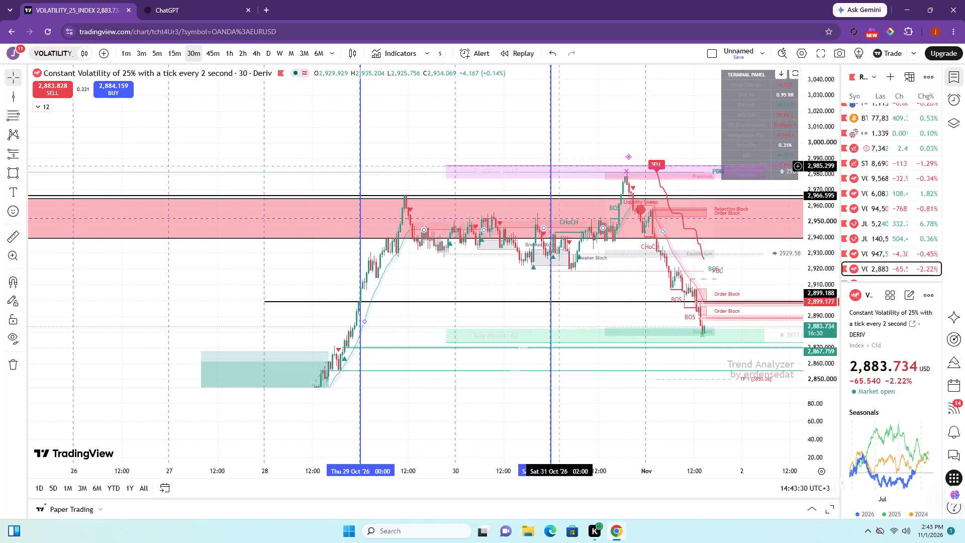
Replace Trend Analyzer with BRKMAP on Volatility 25 after briefly previewing SM Scalp, and check it on the 1-hour chart.
click(39, 106)
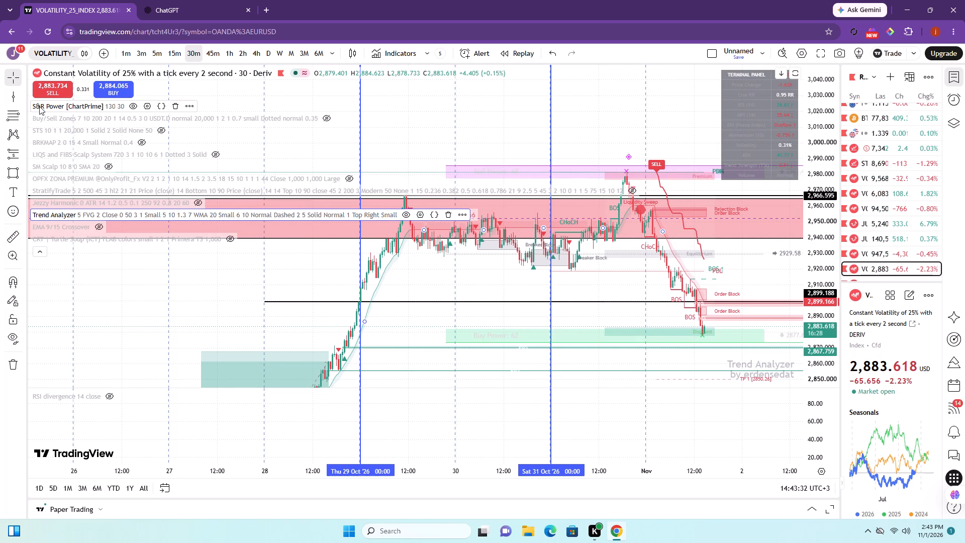
click(405, 212)
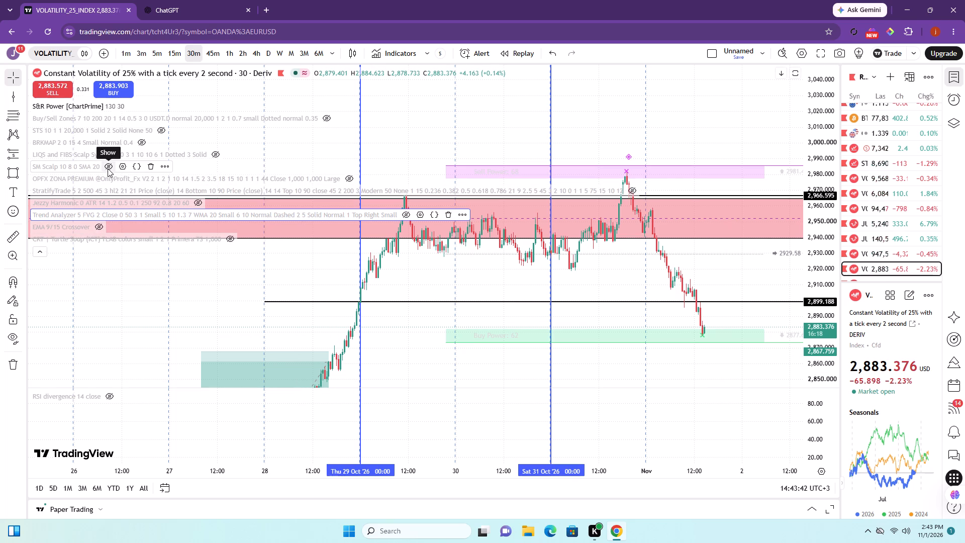
click(107, 167)
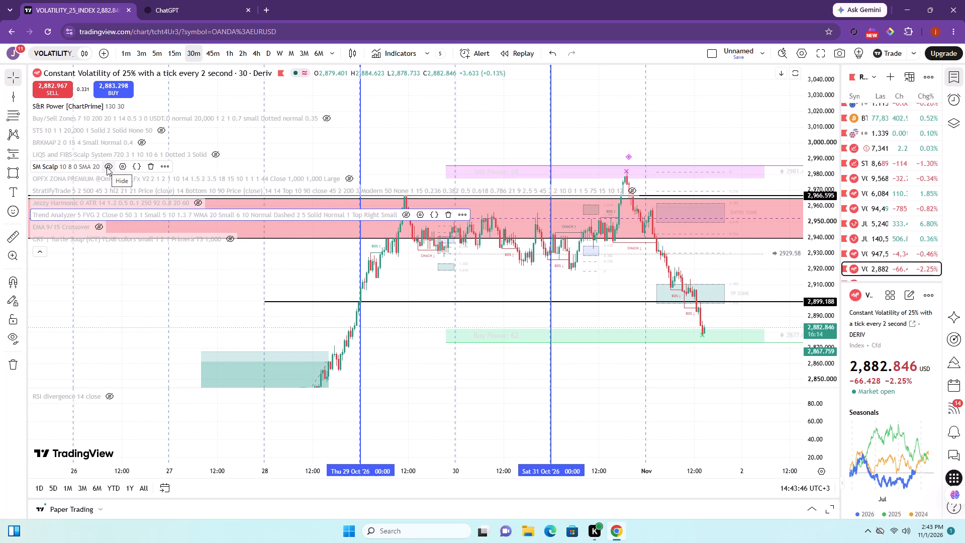
click(107, 167)
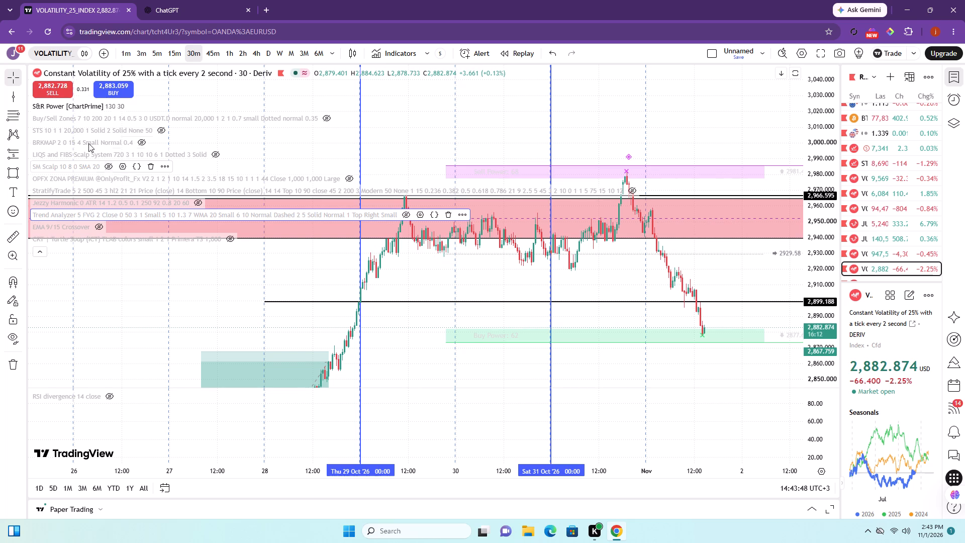
click(143, 142)
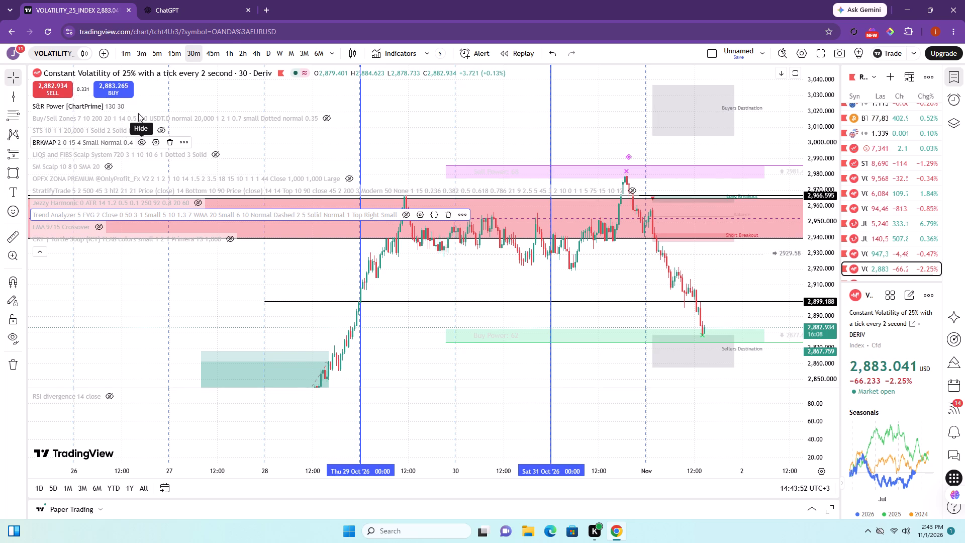
click(235, 51)
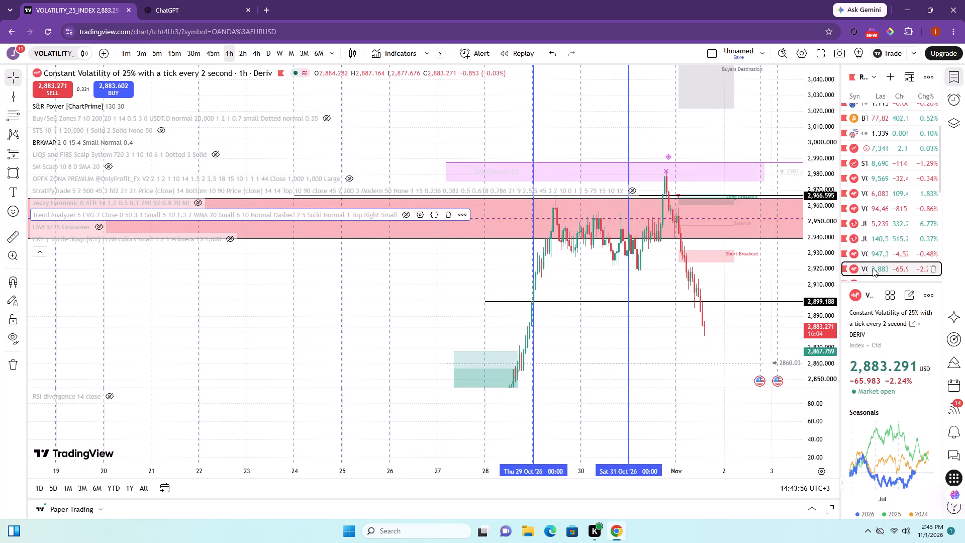
Delete the short position drawing around 31 October from the 1-hour Volatility 75 chart.
scroll(847, 258, down, 1)
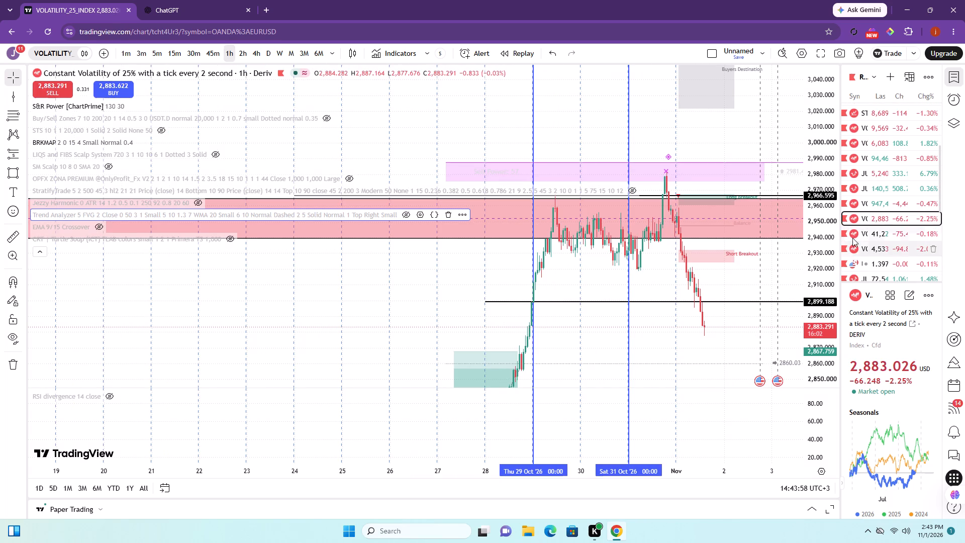
click(862, 230)
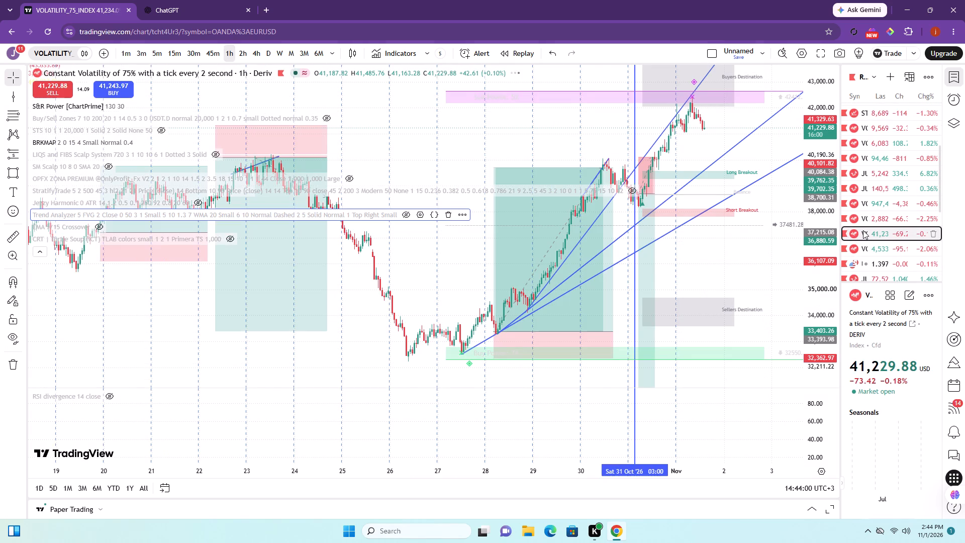
click(646, 296)
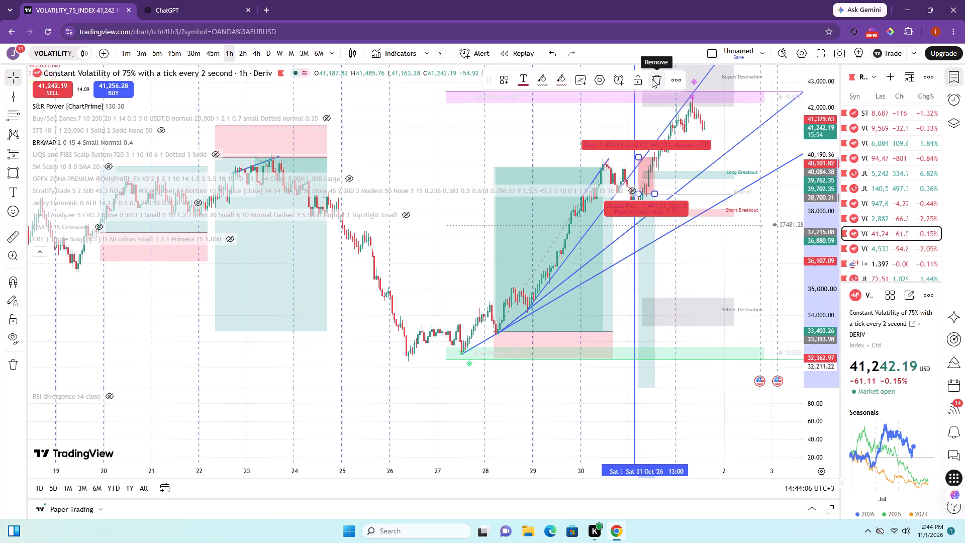
click(652, 79)
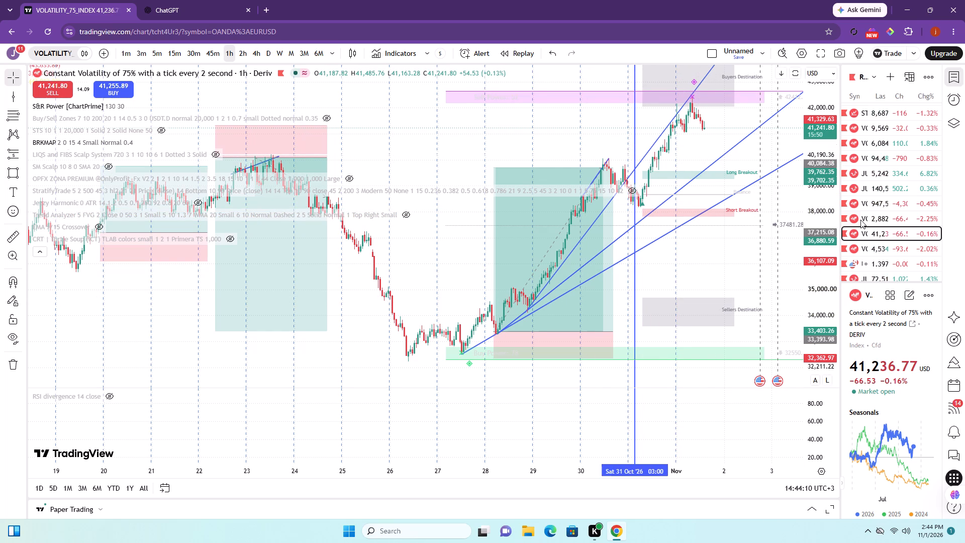
Check the Volatility 75 (1s) index and examine USDCAD's 1-hour price action against the S&R Power and BRKMAP zones.
click(876, 252)
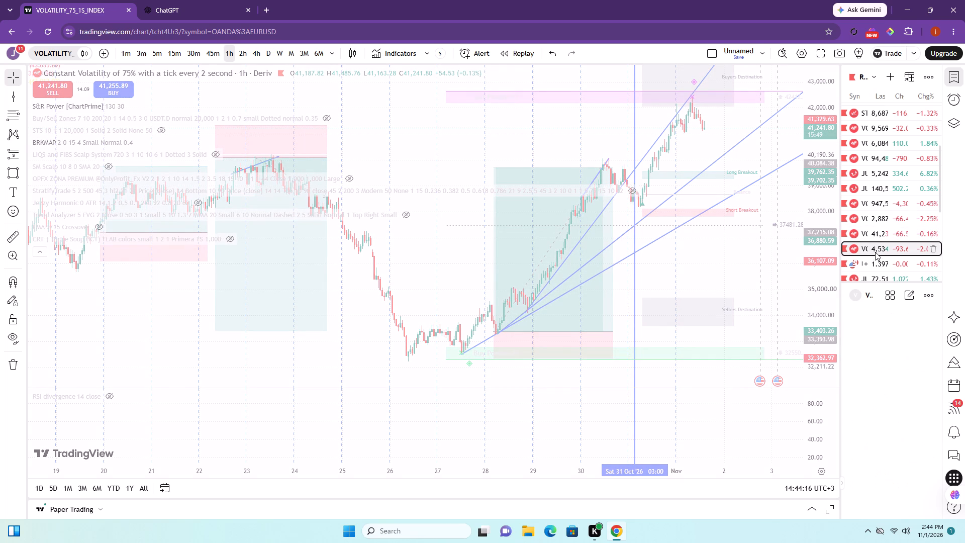
click(870, 244)
click(872, 265)
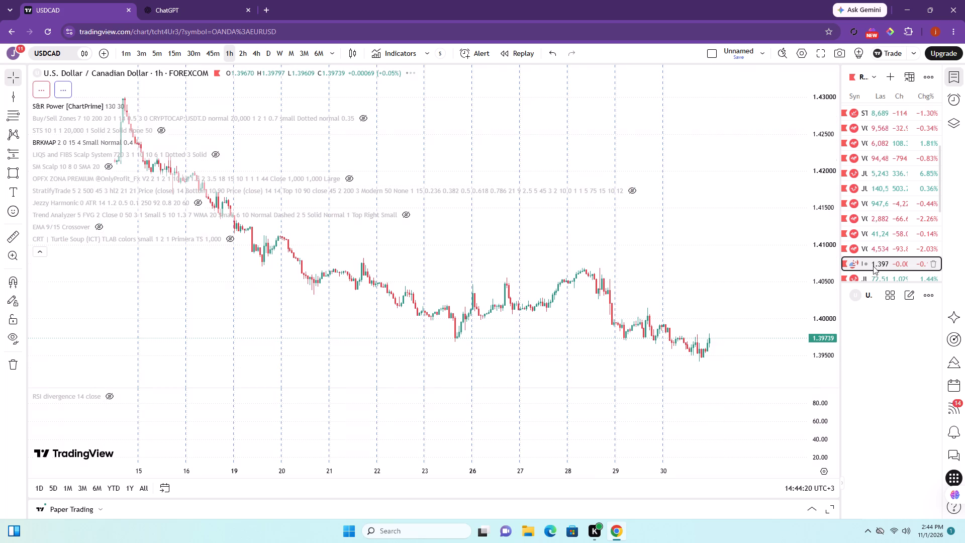
scroll(874, 266, down, 1)
drag(713, 342, 690, 300)
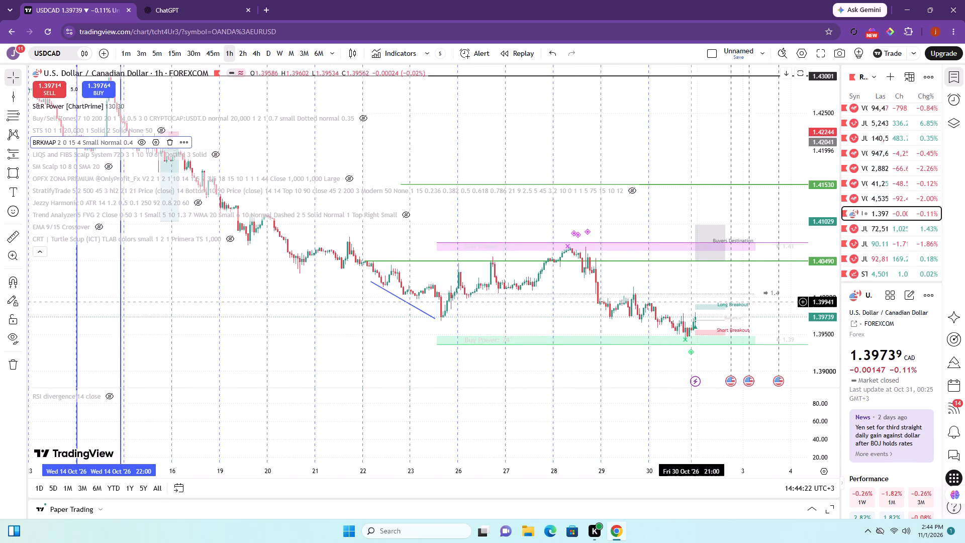
drag(829, 332, 830, 298)
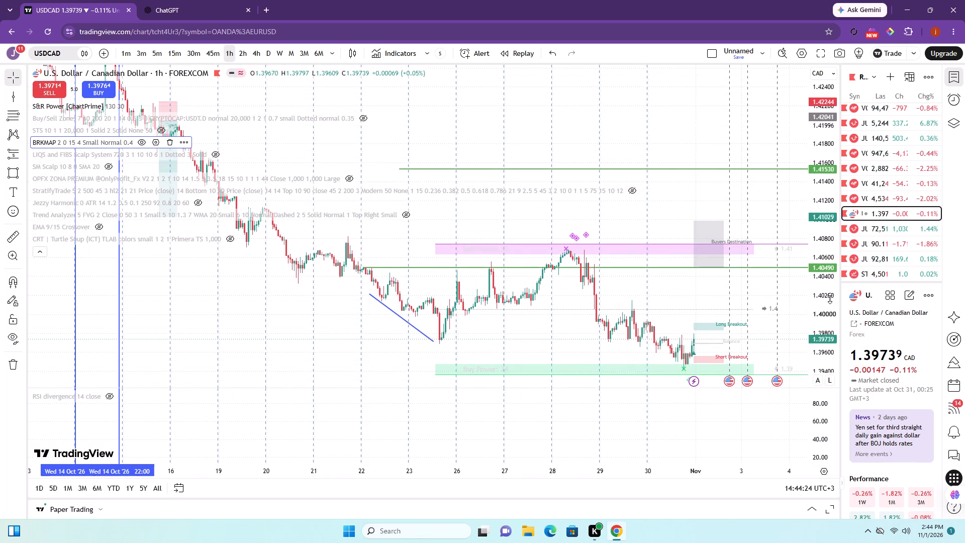
drag(784, 331, 773, 320)
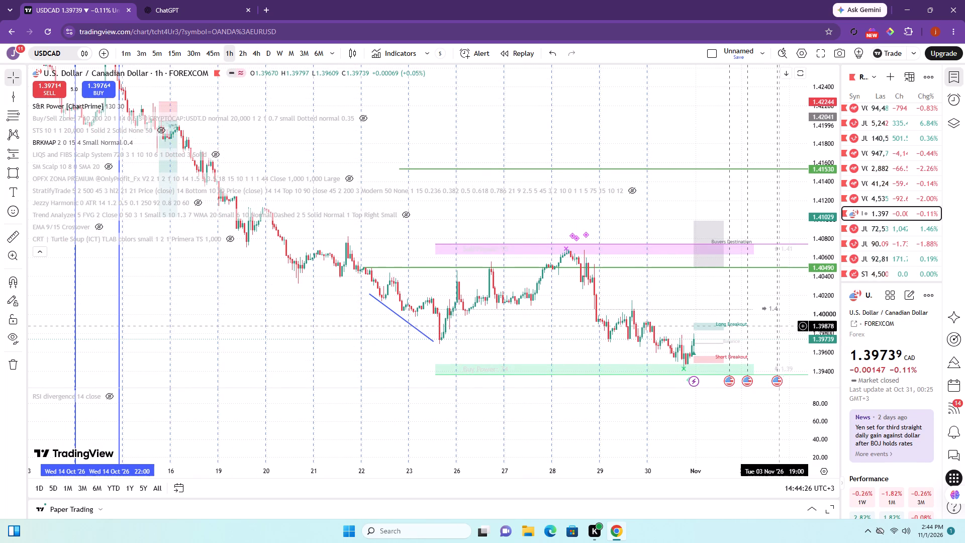
drag(773, 320, 724, 283)
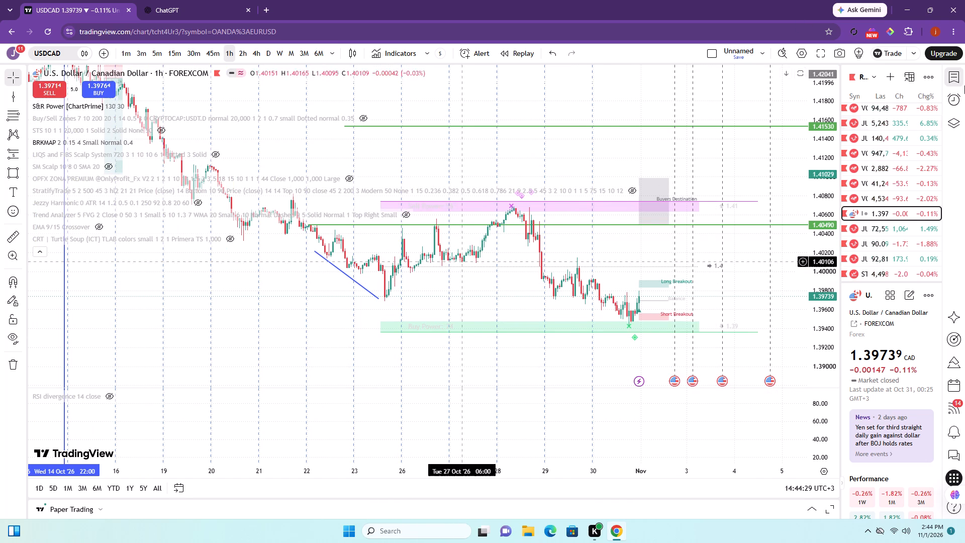
Compare the Jump 50, Jump 100 and Jump 10 indices on the 1-hour chart against the S&R Power and BRKMAP zones.
click(860, 229)
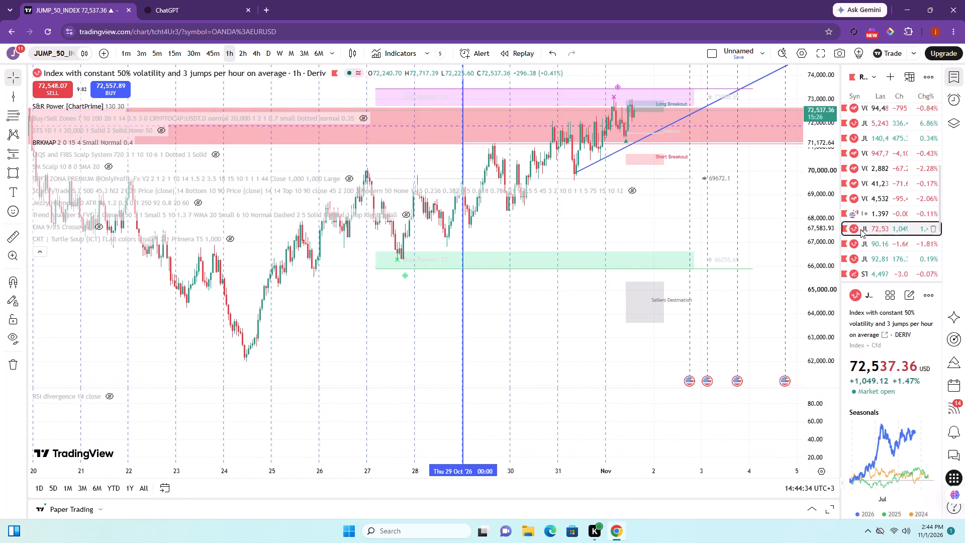
click(863, 240)
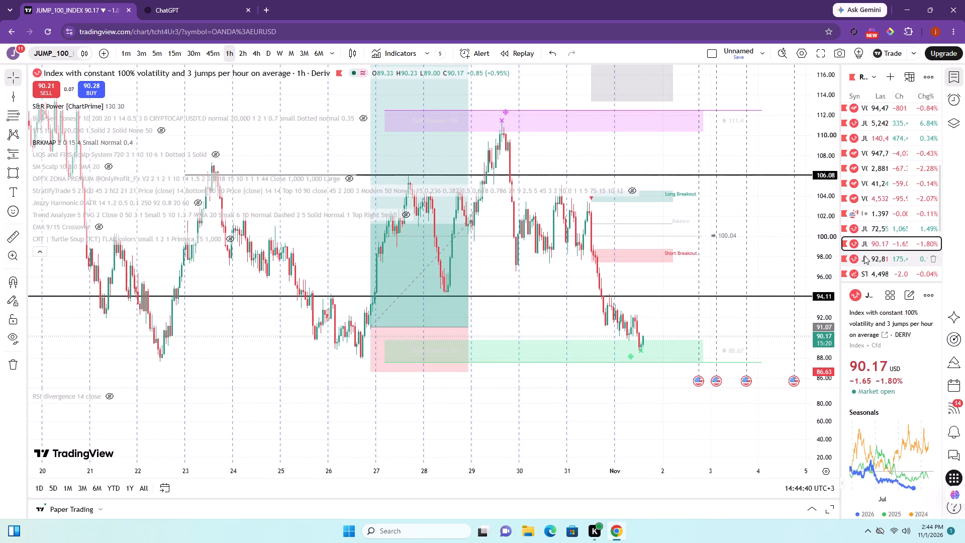
click(864, 255)
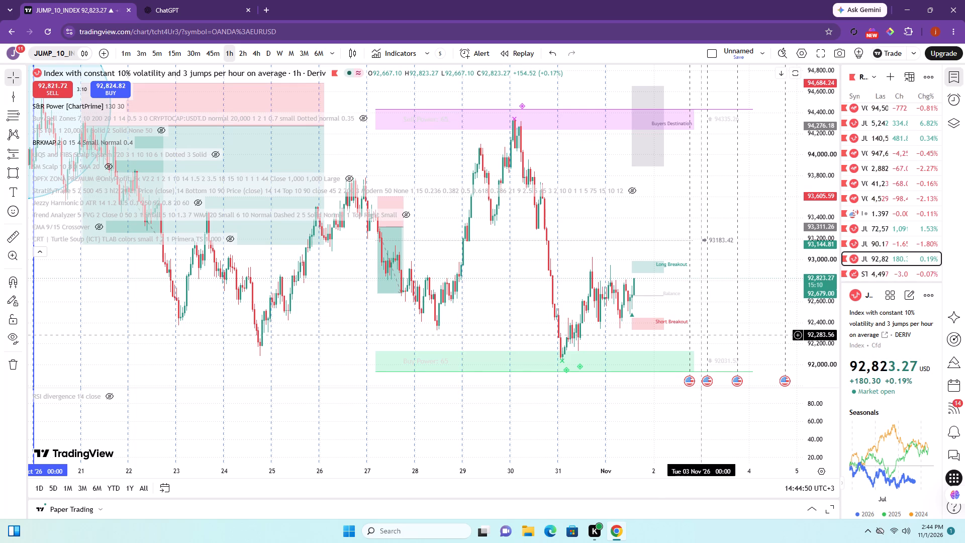
Hide the S&R Power indicator on the 1-hour Jump 10 chart.
click(135, 108)
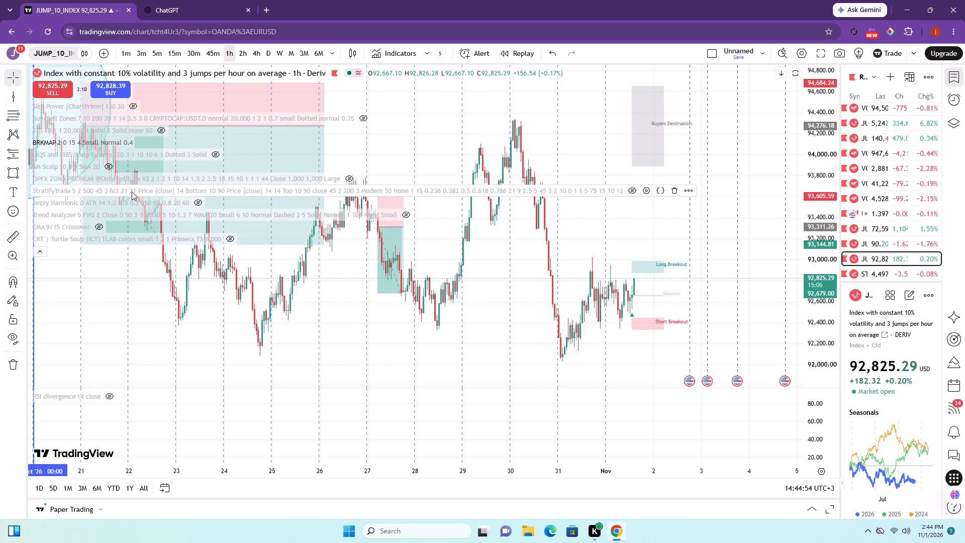
Show the SM Scalp indicator on the 1-hour Jump 10 chart.
click(110, 161)
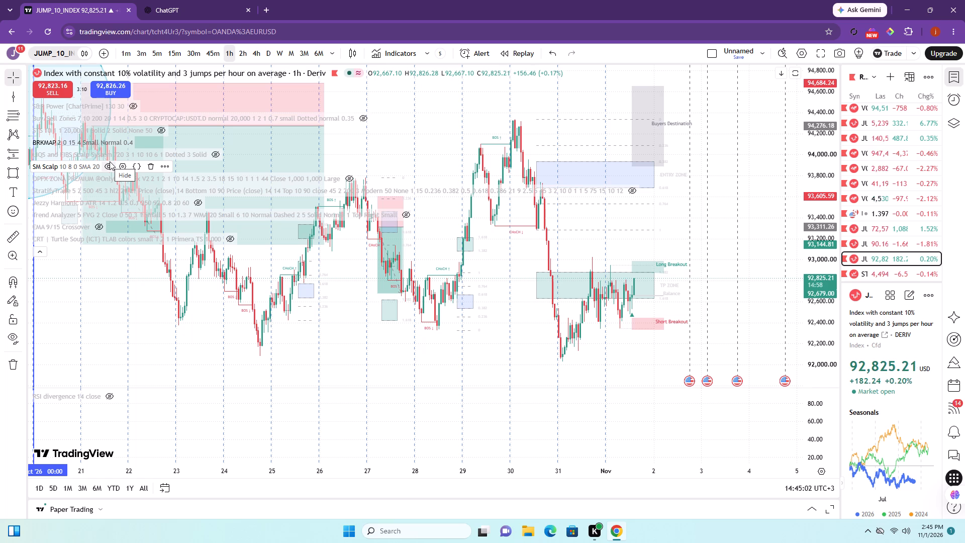
Buy 0.9 units of the Jump 10 index at market from the 30-minute chart.
click(193, 54)
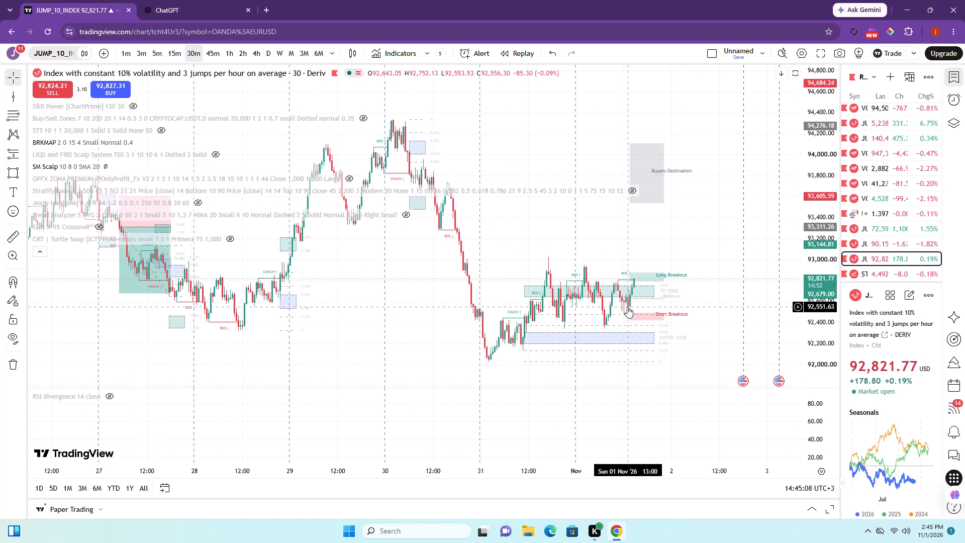
click(112, 87)
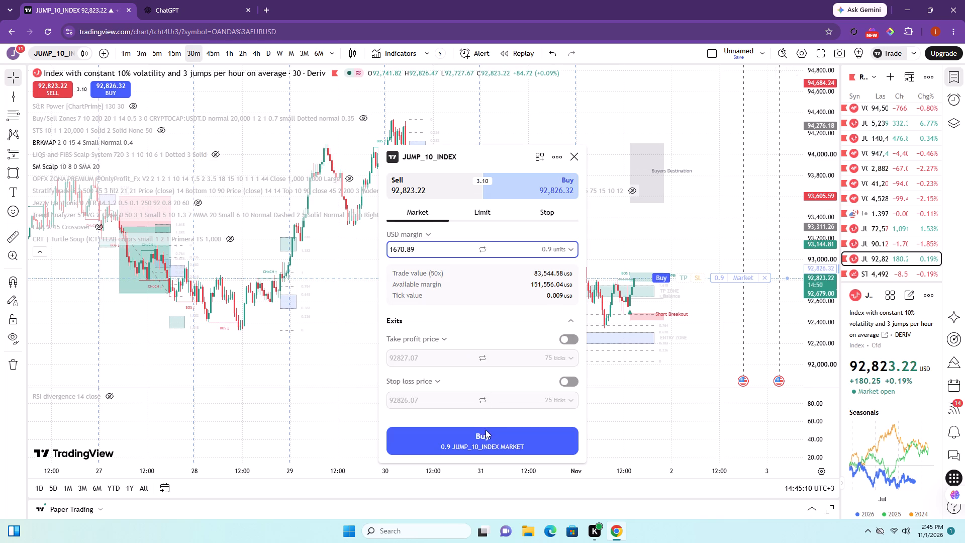
click(484, 441)
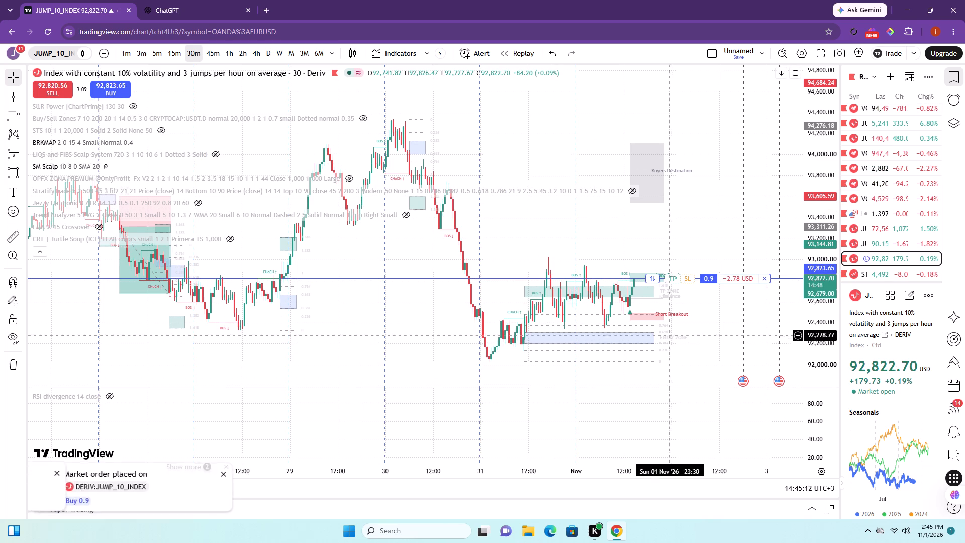
Examine Jump 10 on 45 minutes, and the Step, Boom, Volatility 50 and Crash/Boom Flip indices on 1 hour, against BRKMAP and SM Scalp zones.
click(210, 50)
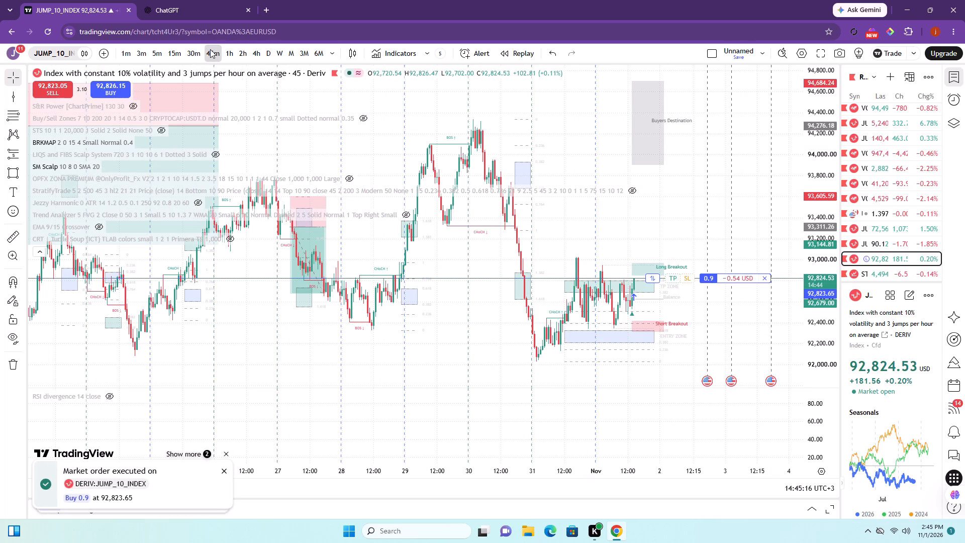
click(874, 271)
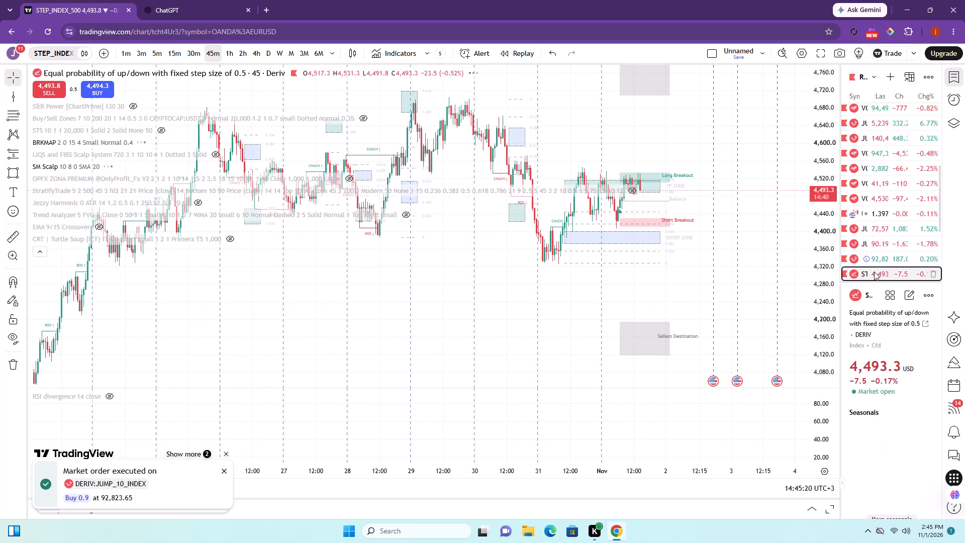
click(235, 57)
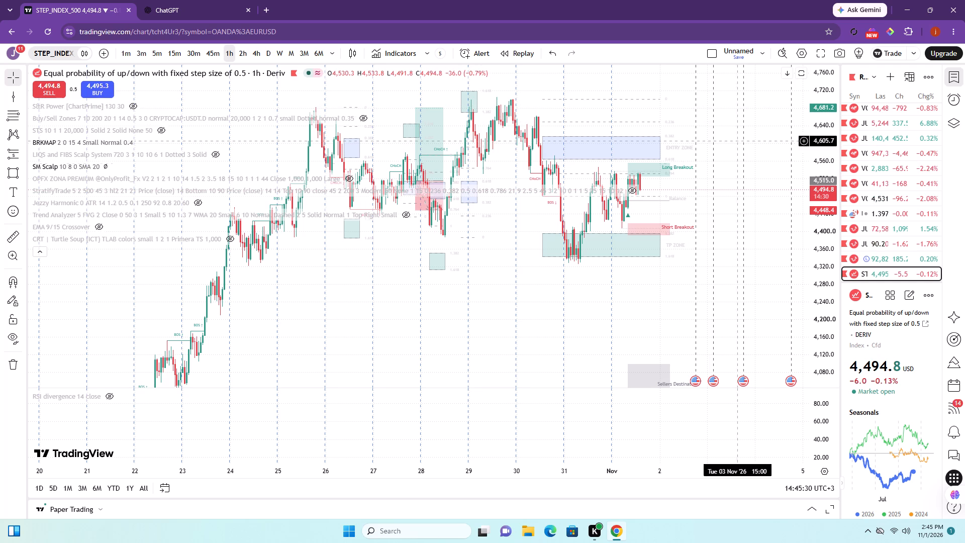
scroll(864, 266, down, 2)
click(865, 188)
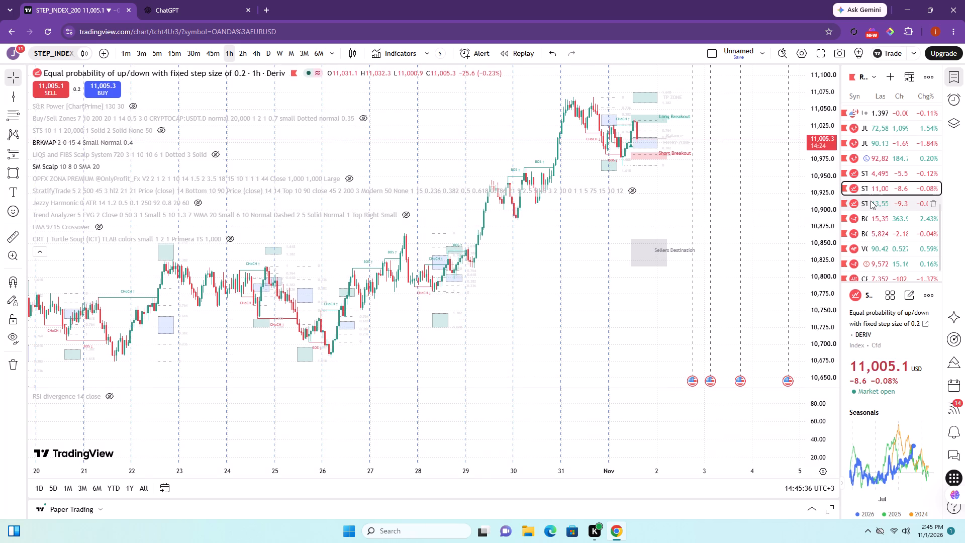
click(871, 201)
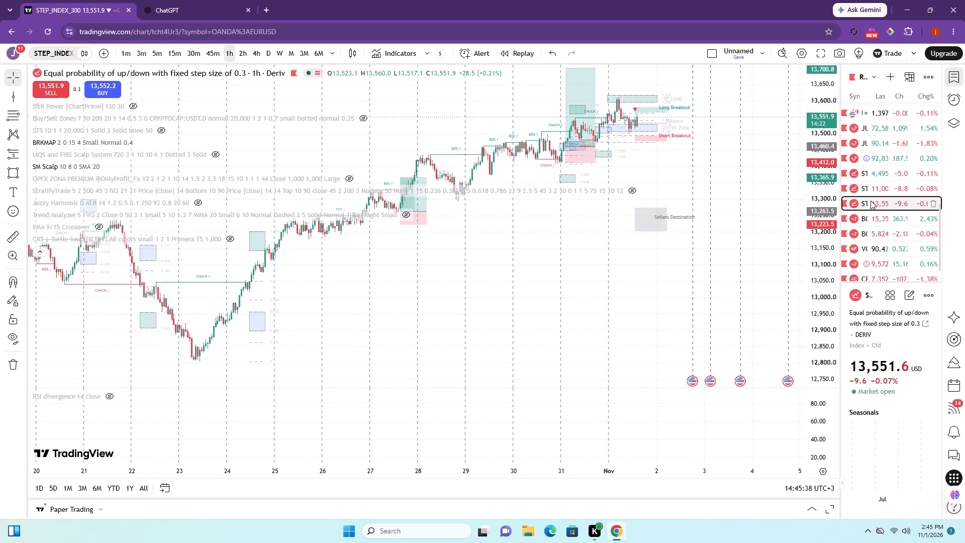
click(870, 216)
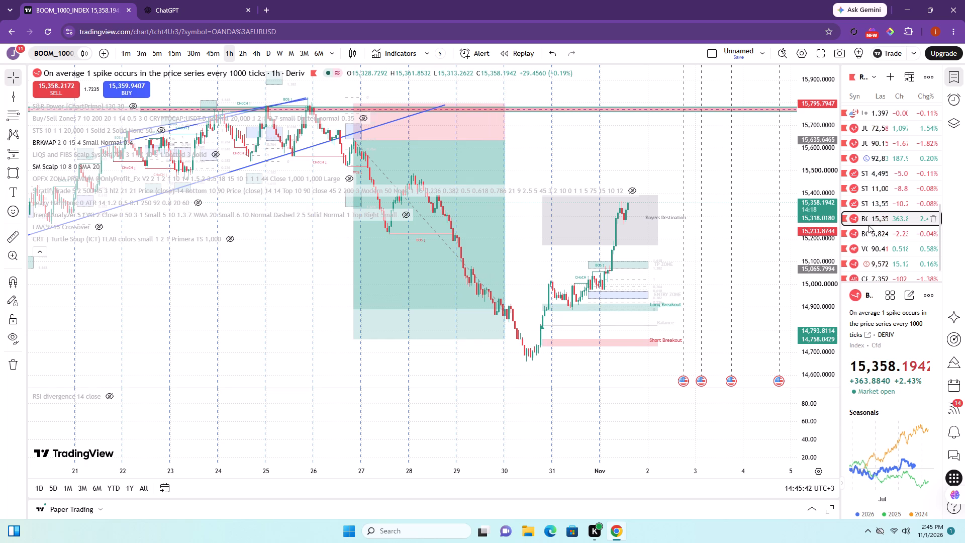
click(866, 233)
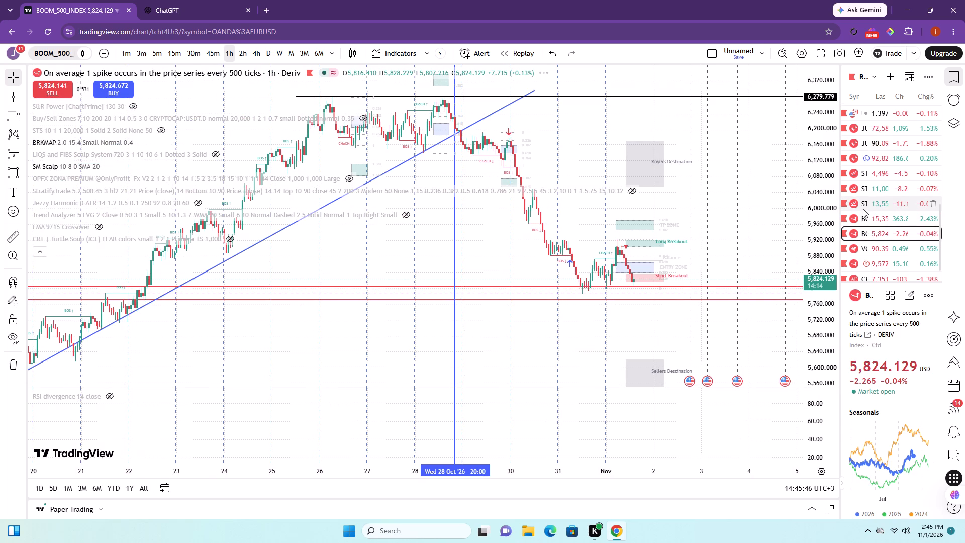
click(867, 249)
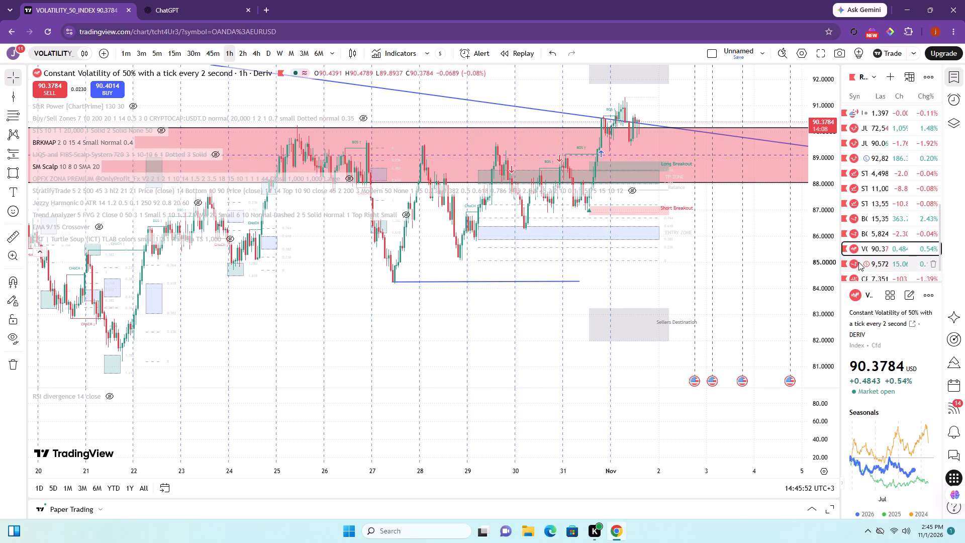
click(858, 261)
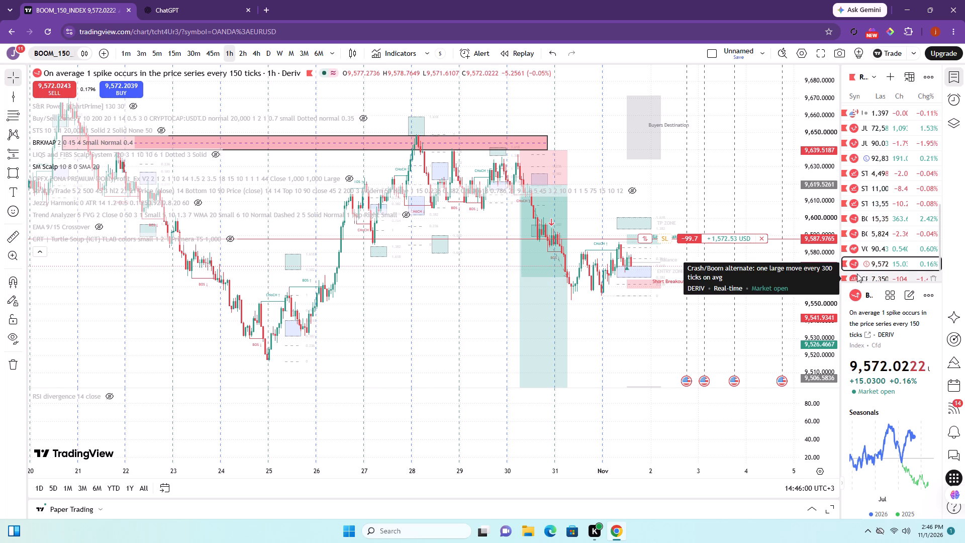
click(857, 274)
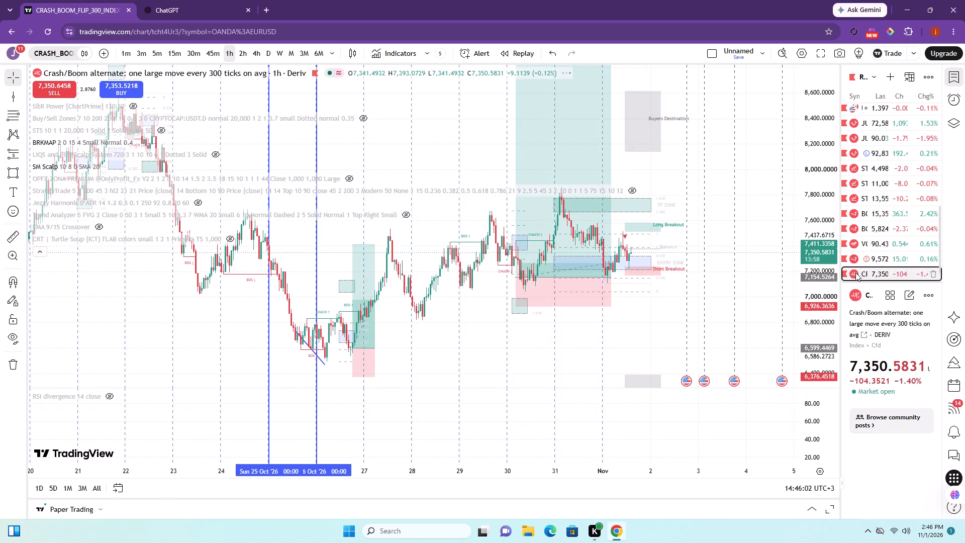
scroll(856, 257, down, 2)
click(856, 267)
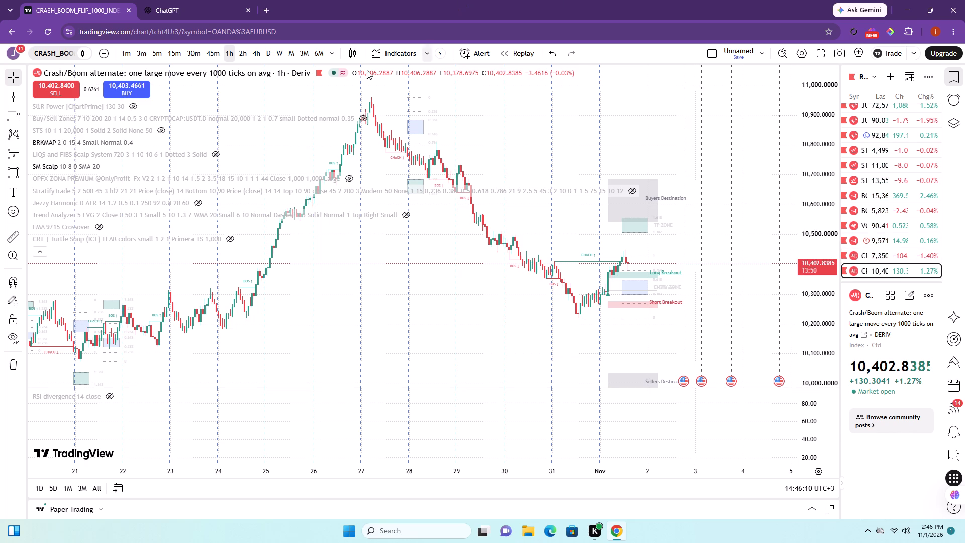
Switch the Crash/Boom Flip 1000 chart to daily and show the Jezzy Harmonic indicator in place of SM Scalp.
click(272, 53)
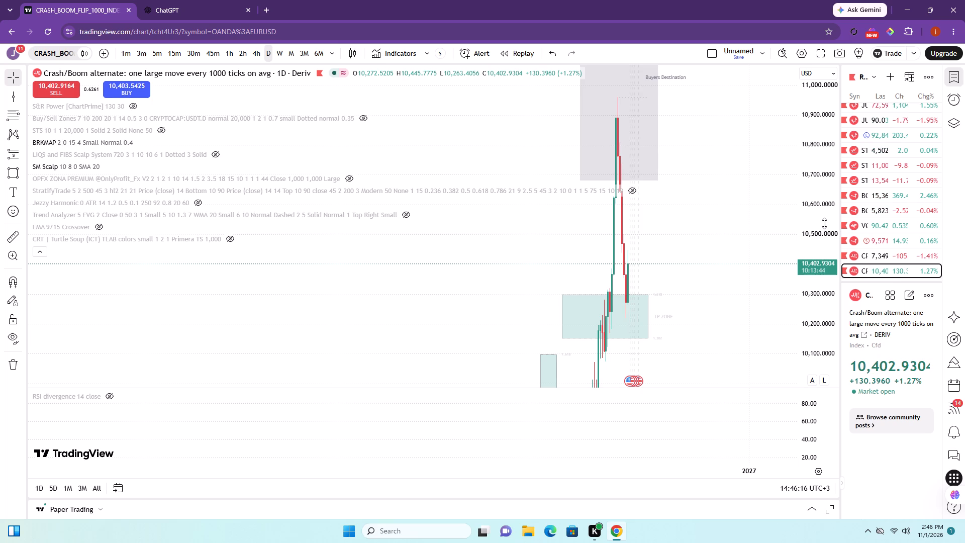
scroll(876, 210, down, 3)
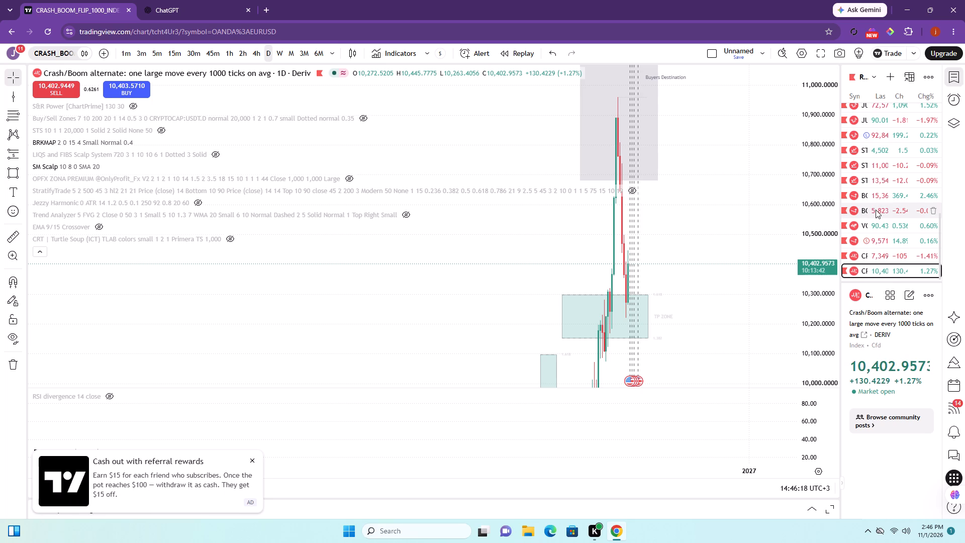
scroll(876, 211, up, 7)
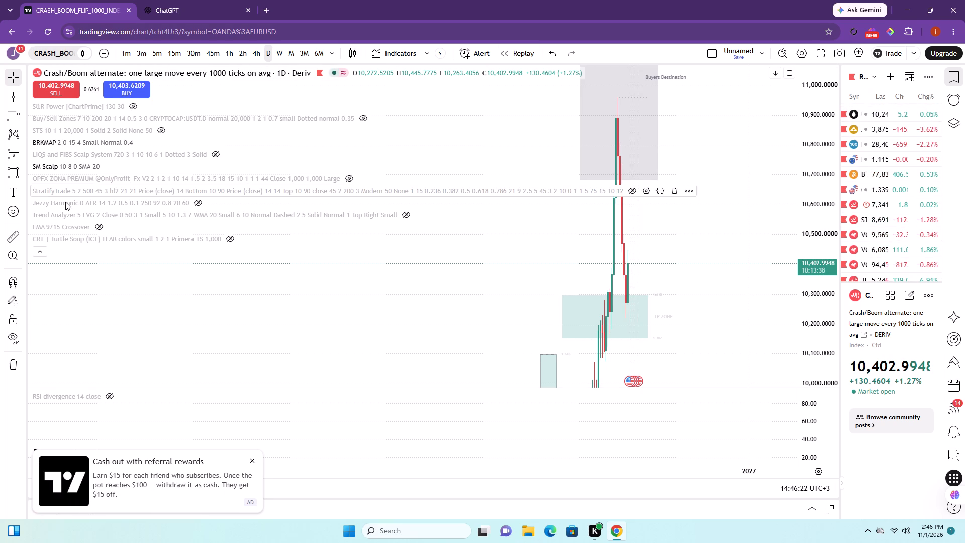
click(202, 200)
click(107, 165)
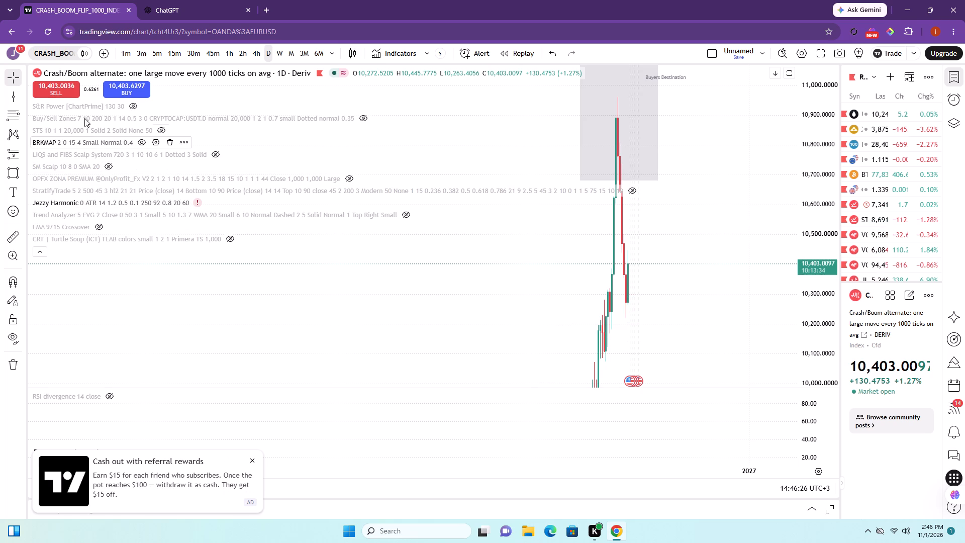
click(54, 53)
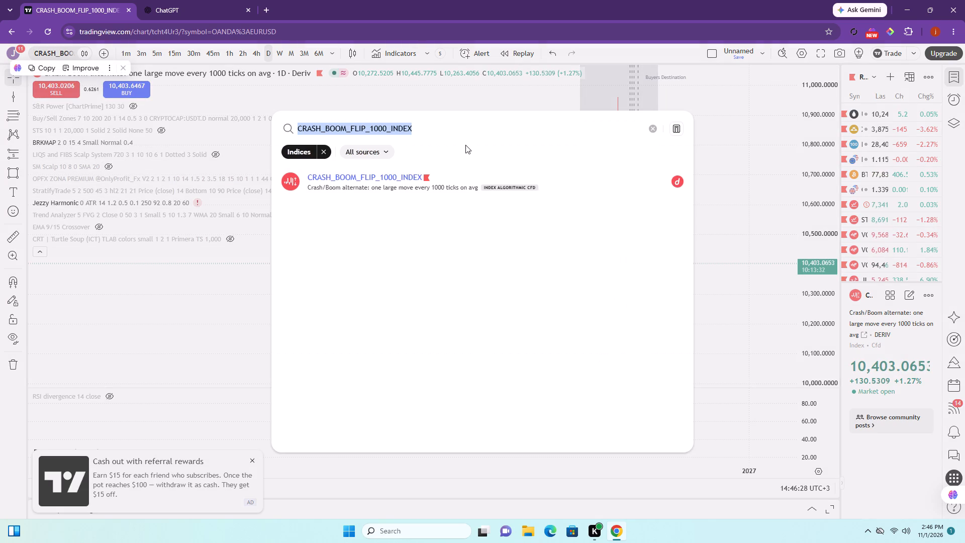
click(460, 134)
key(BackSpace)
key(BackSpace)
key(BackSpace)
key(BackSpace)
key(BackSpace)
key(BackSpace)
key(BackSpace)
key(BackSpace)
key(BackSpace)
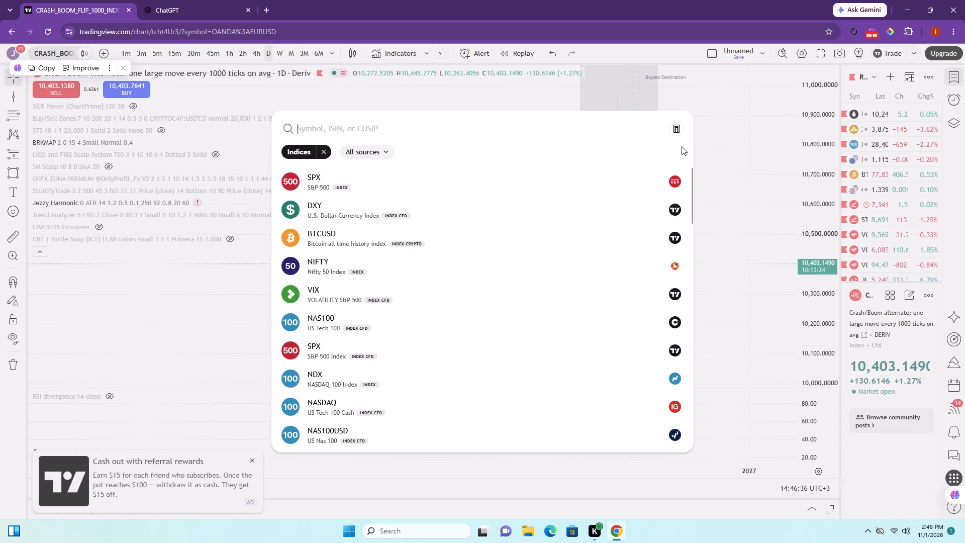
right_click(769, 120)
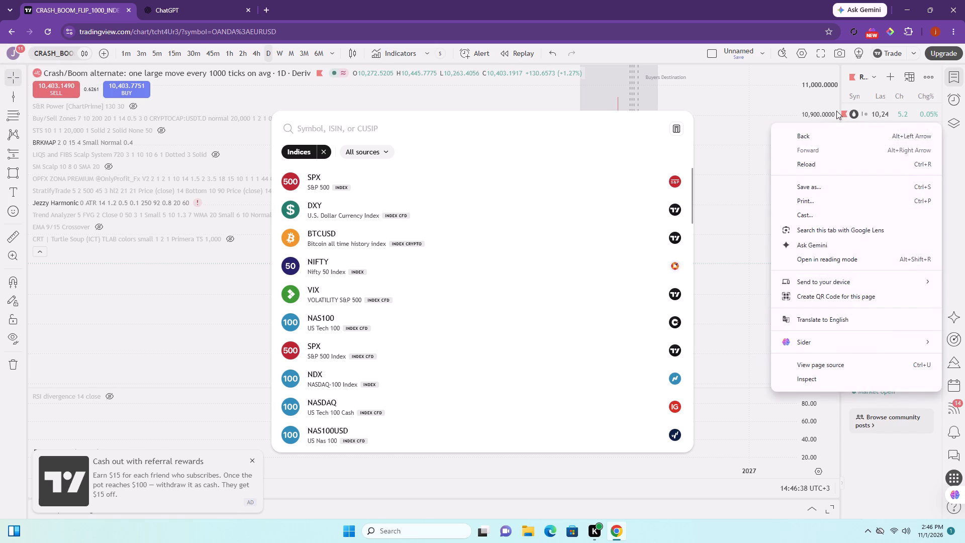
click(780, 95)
Unflag the non-synthetic symbols in the red watchlist, including gold, Bitcoin and the forex pairs, keeping only the synthetic indices.
click(846, 113)
click(843, 126)
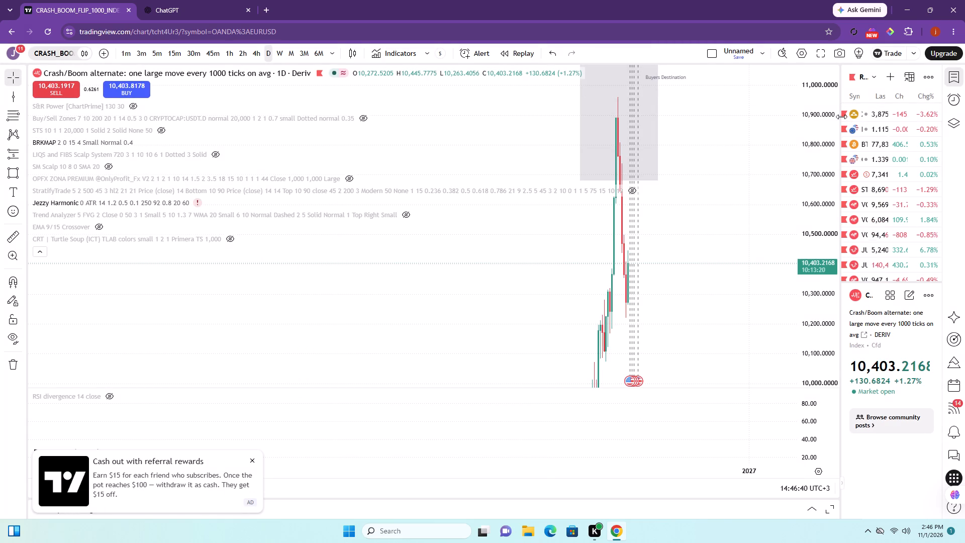
click(842, 115)
click(842, 114)
click(842, 114)
click(842, 114)
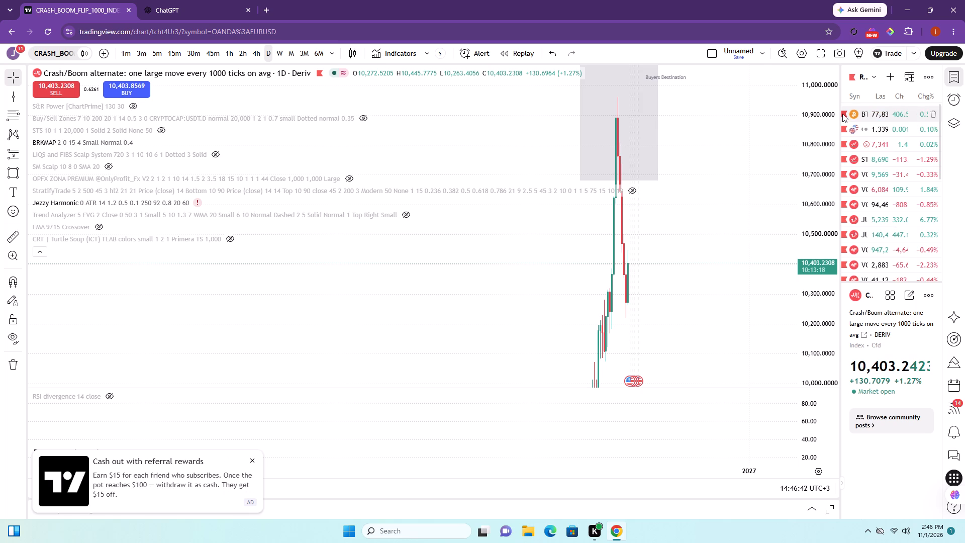
click(842, 114)
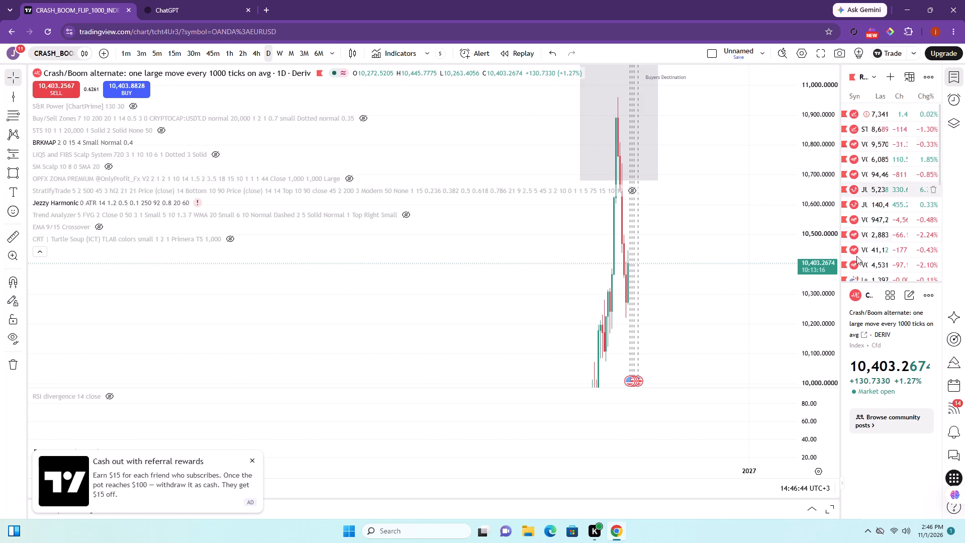
scroll(861, 269, down, 2)
click(844, 182)
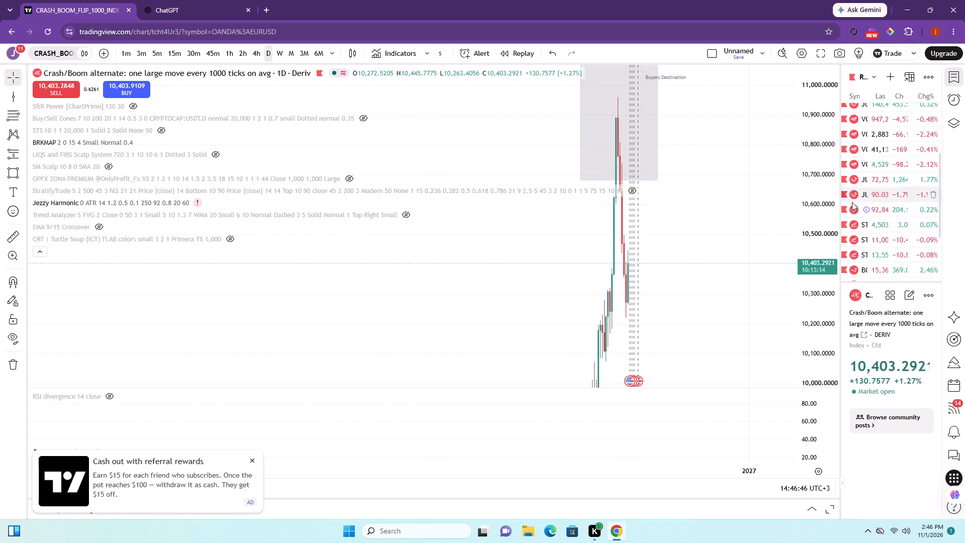
scroll(852, 204, down, 5)
Search the index symbols for CRASH and open the CRASH_BOOM_FLIP_150_INDEX chart.
click(42, 49)
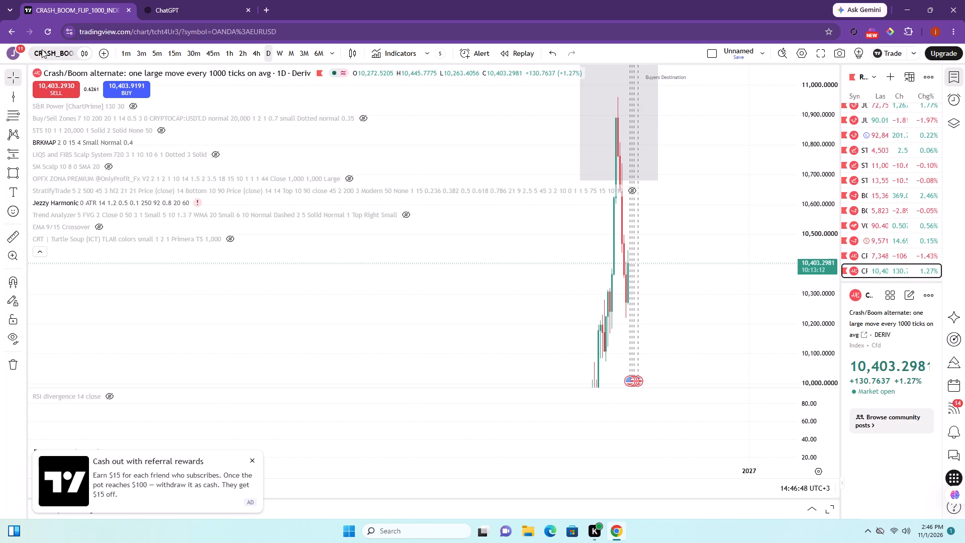
key(BackSpace)
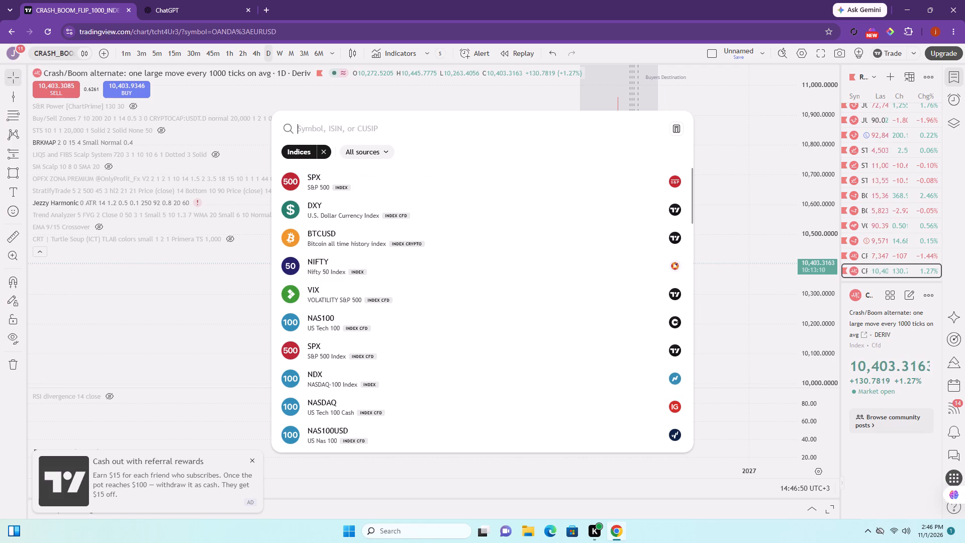
key(c)
text(RASH)
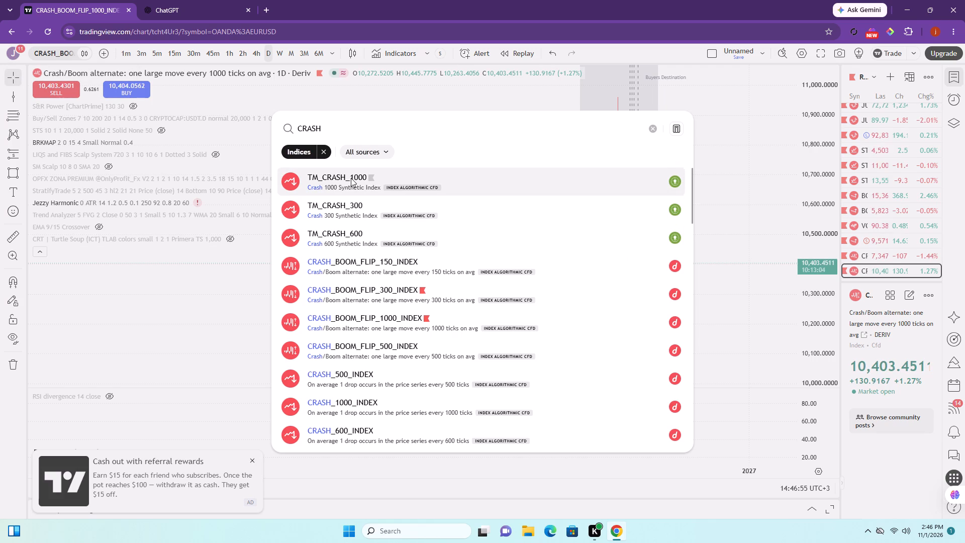
click(352, 263)
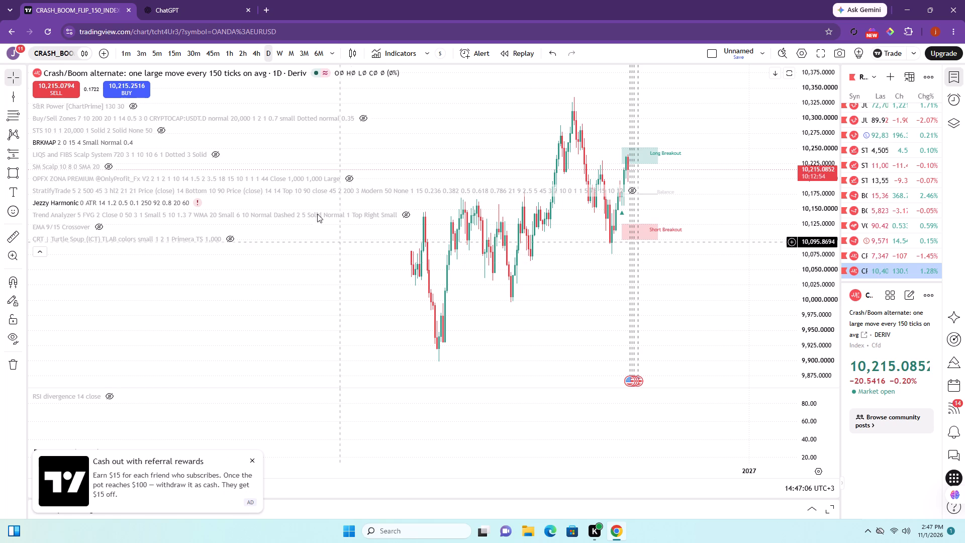
Examine the Crash/Boom Flip 150 chart on 4 hours against the BRKMAP zones with the indicator legend collapsed, and return to daily.
click(253, 50)
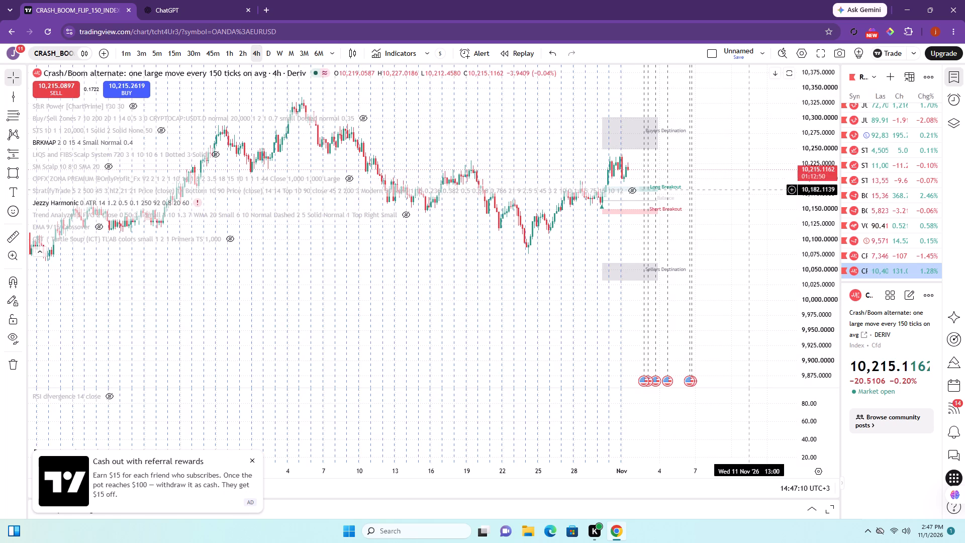
drag(746, 187, 782, 244)
drag(817, 342, 823, 185)
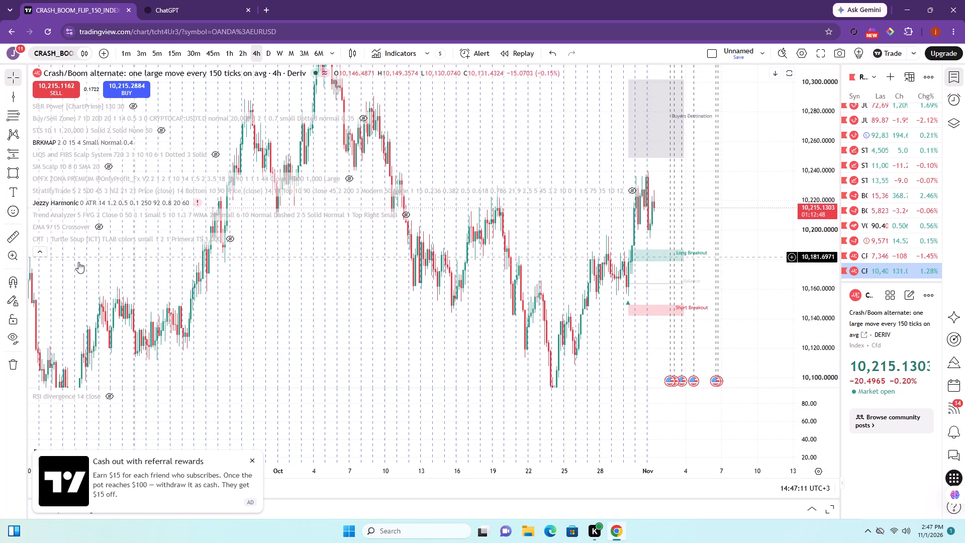
click(37, 254)
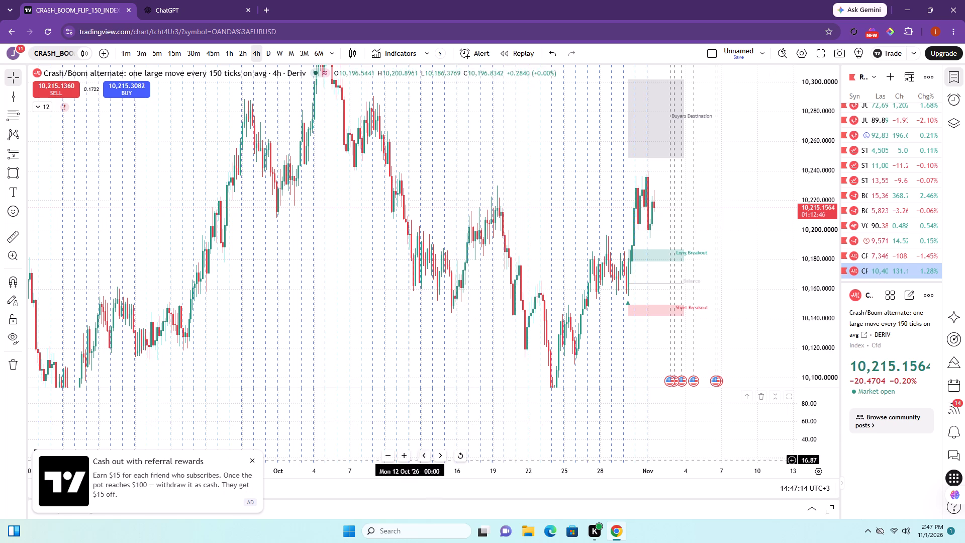
double_click(406, 457)
click(674, 186)
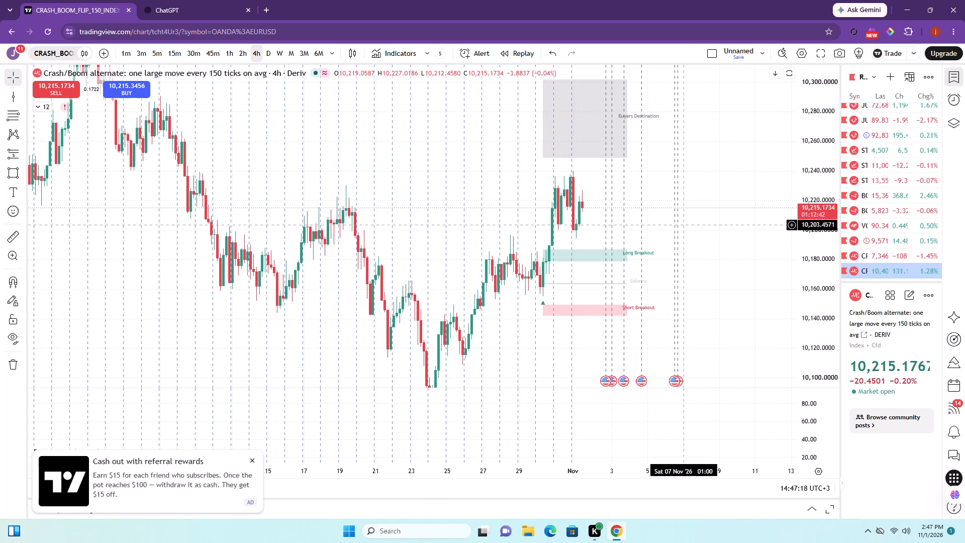
click(274, 61)
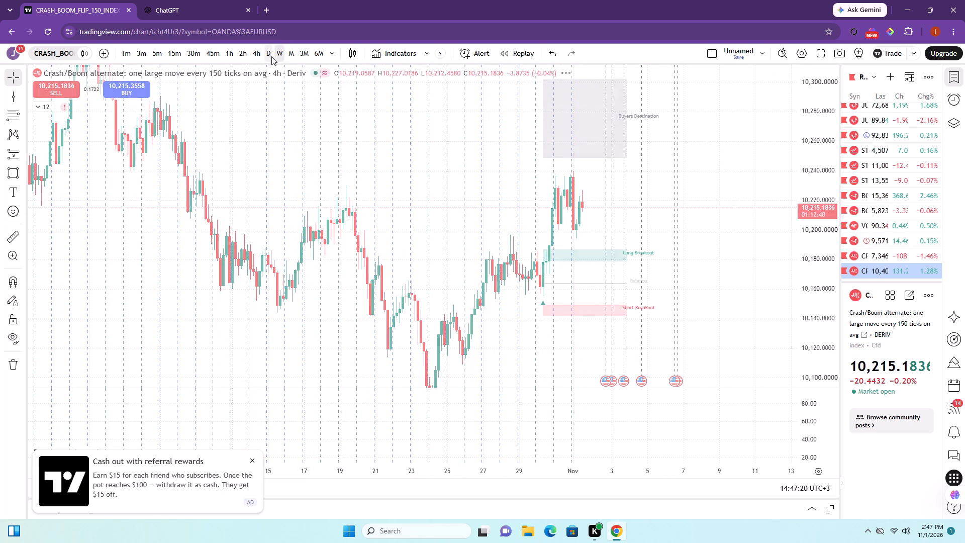
click(270, 56)
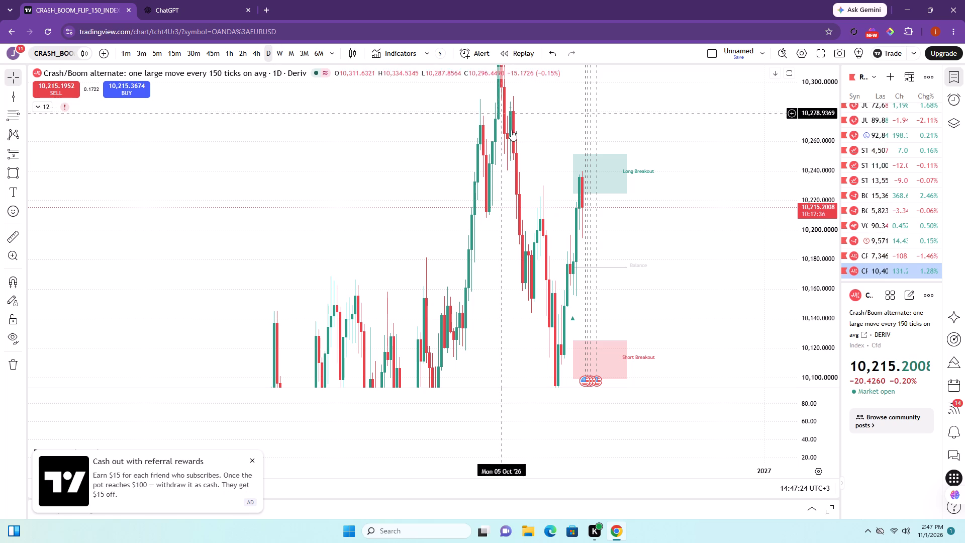
Draw a rectangle zone from about 10,247.66 on 9 Oct '26 to about 10,239.50 on 15 Dec '26.
click(12, 177)
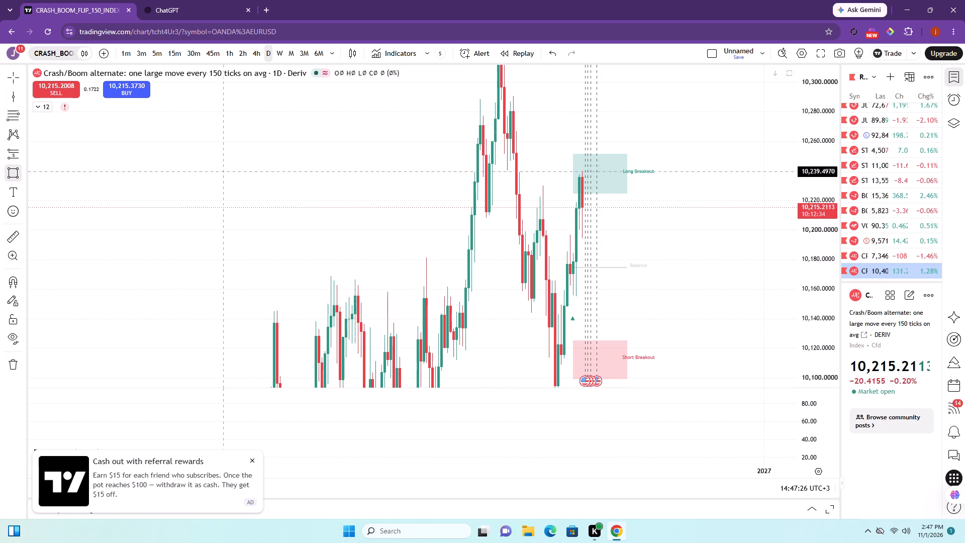
click(513, 159)
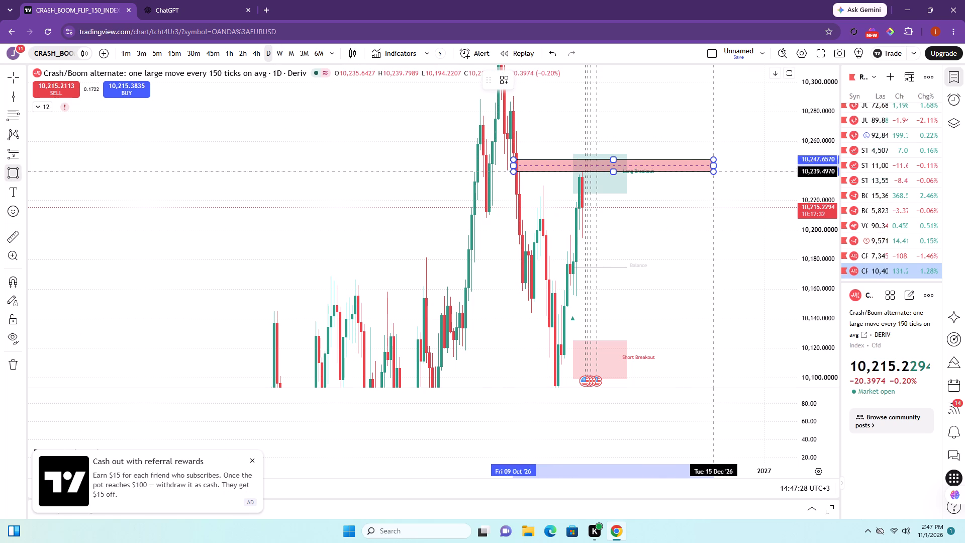
click(715, 171)
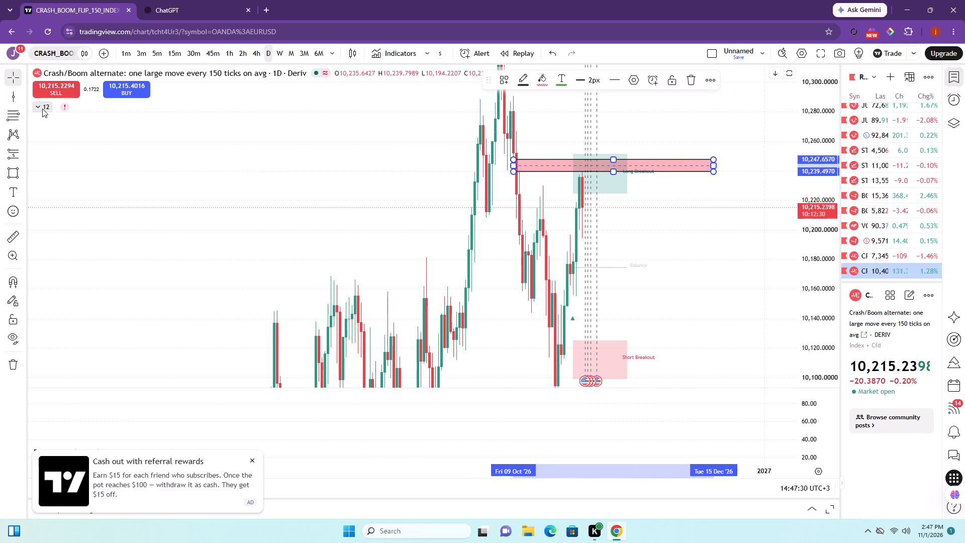
Hide the BRKMAP indicator on the daily Crash/Boom Flip 150 chart.
click(34, 109)
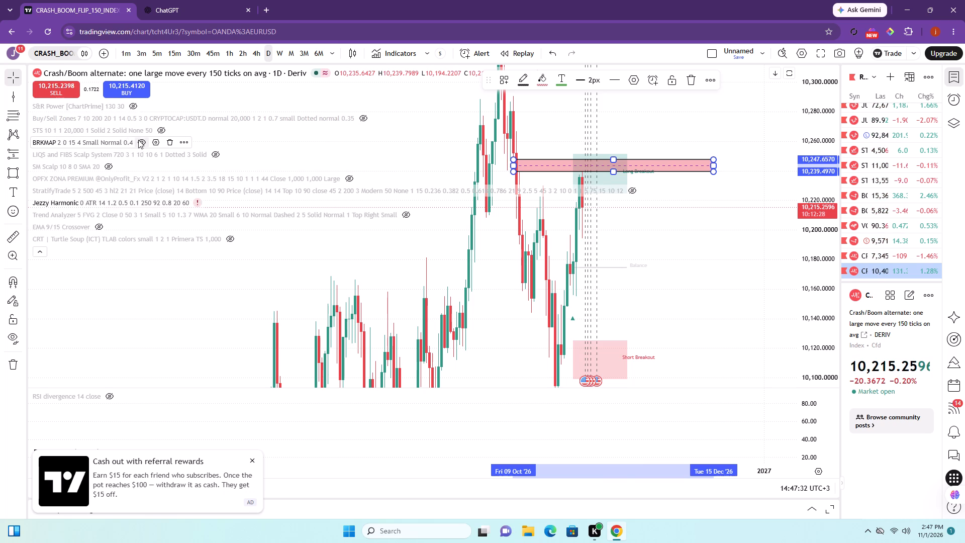
click(138, 140)
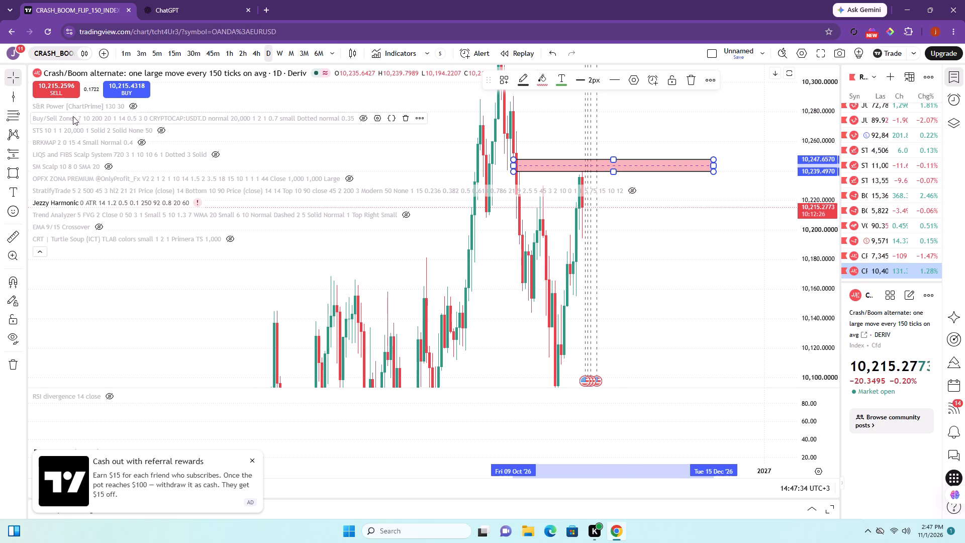
Search the indicators for FAIR, add Fair Value Gap [LuxAlgo] to the chart, and collapse the indicator legend.
click(404, 51)
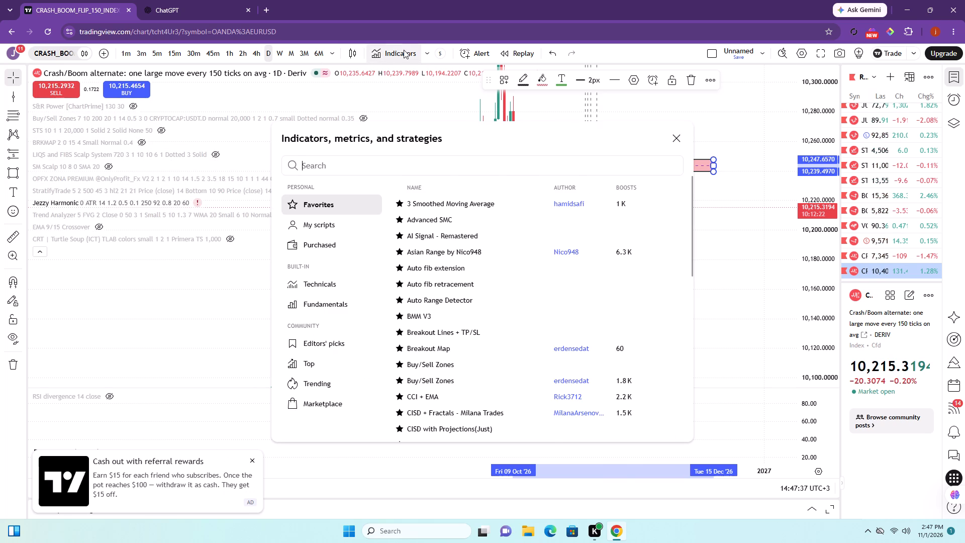
text(FAIR)
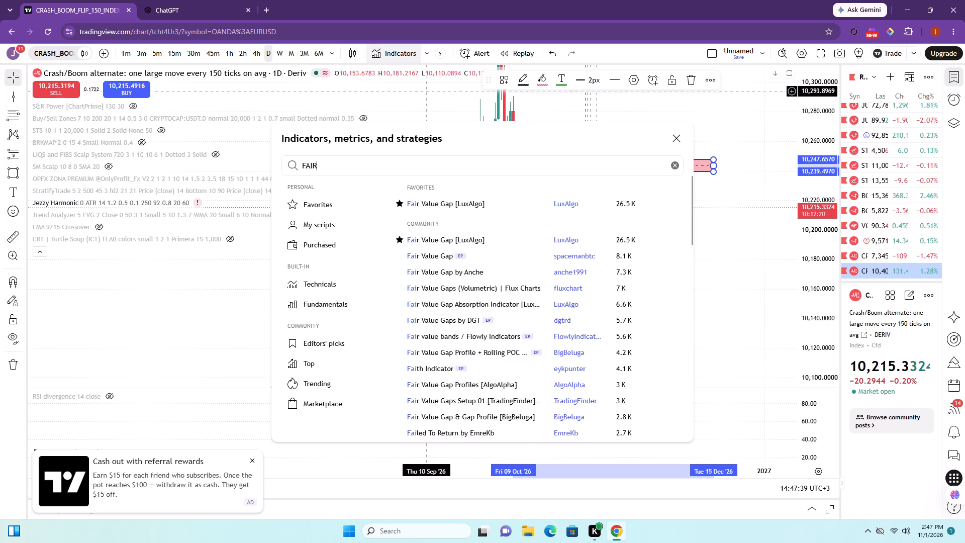
click(433, 207)
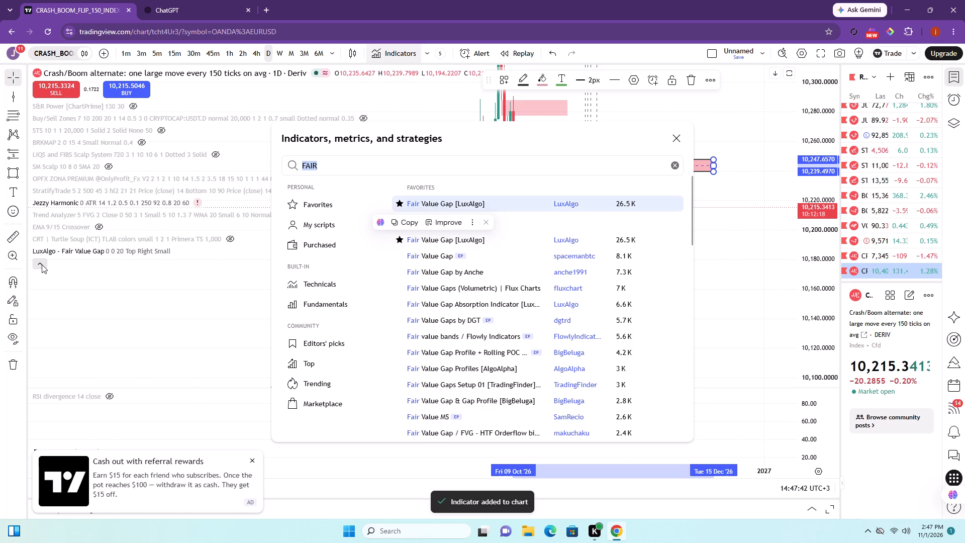
click(39, 263)
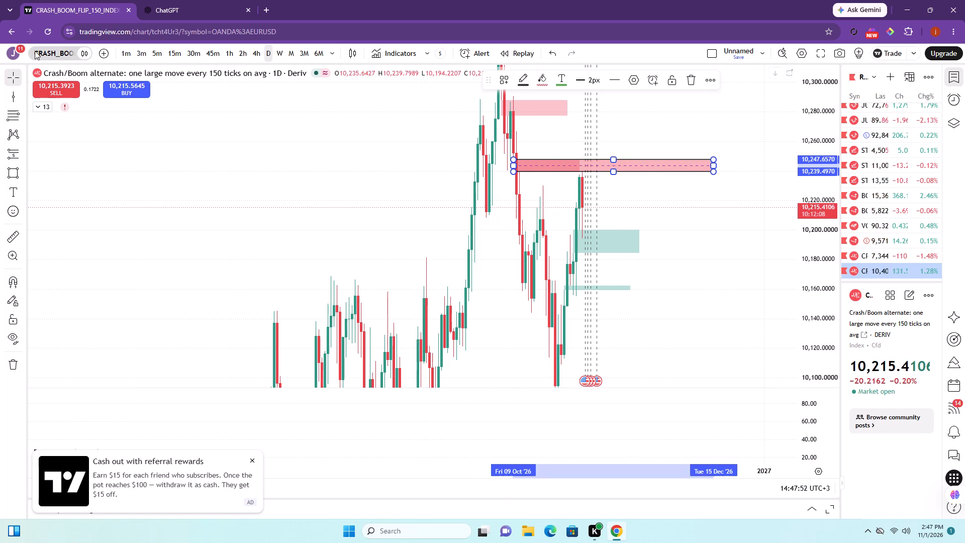
Expand the chart's indicator legend.
click(39, 106)
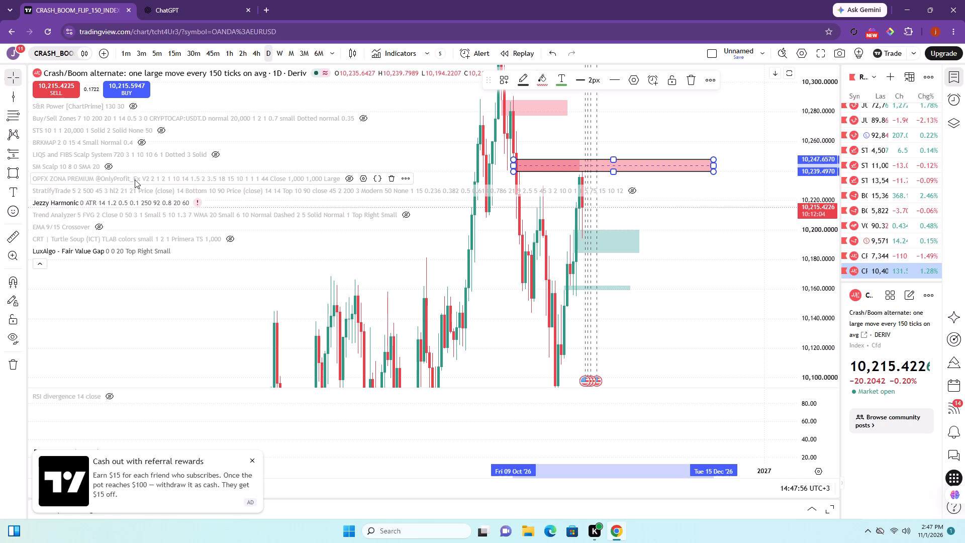